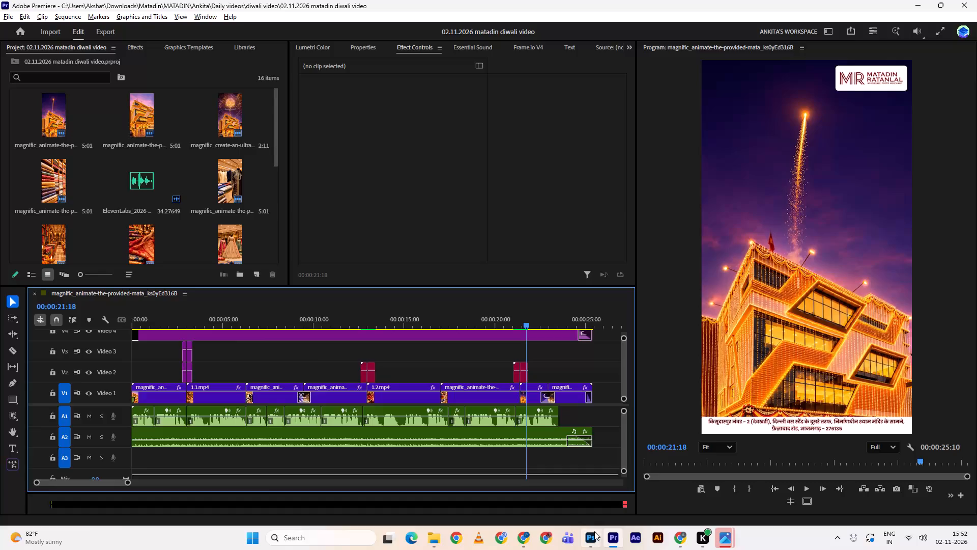
# Save the Matadin Diwali video project and close it.
pyautogui.hotkey('ctrl', 's')
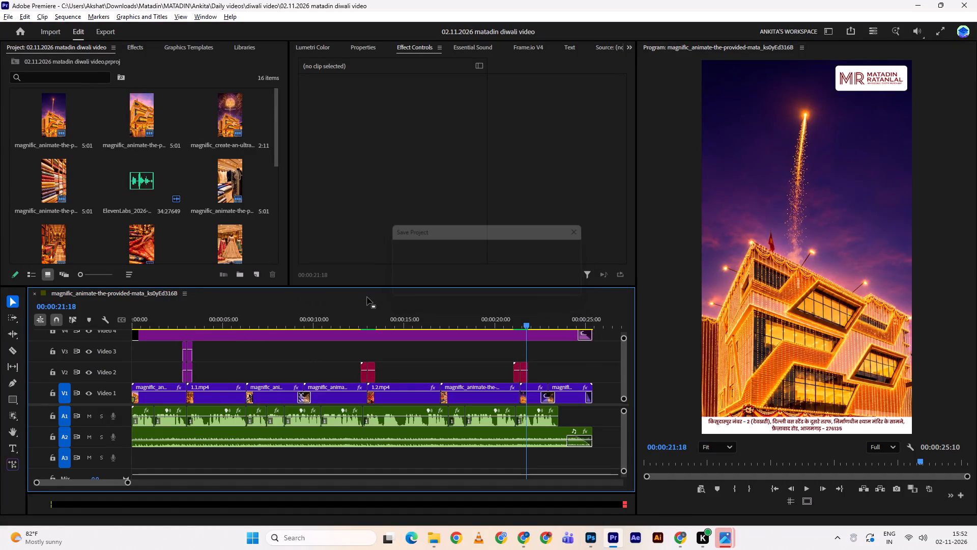
pyautogui.click(976, 0)
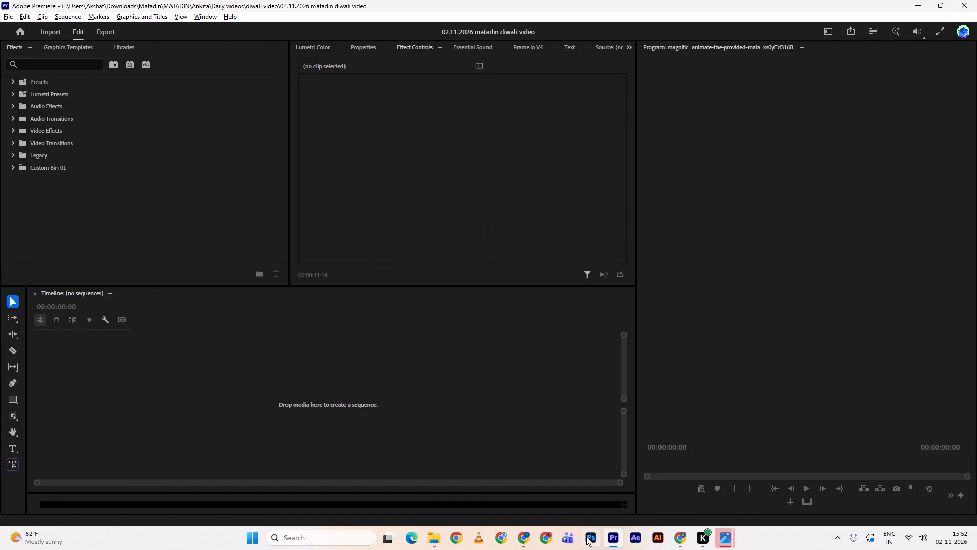
# Return to Premiere and create a new project named "dhanteras psd" in the Downloads folder, using no template.
pyautogui.click(581, 457)
pyautogui.click(617, 537)
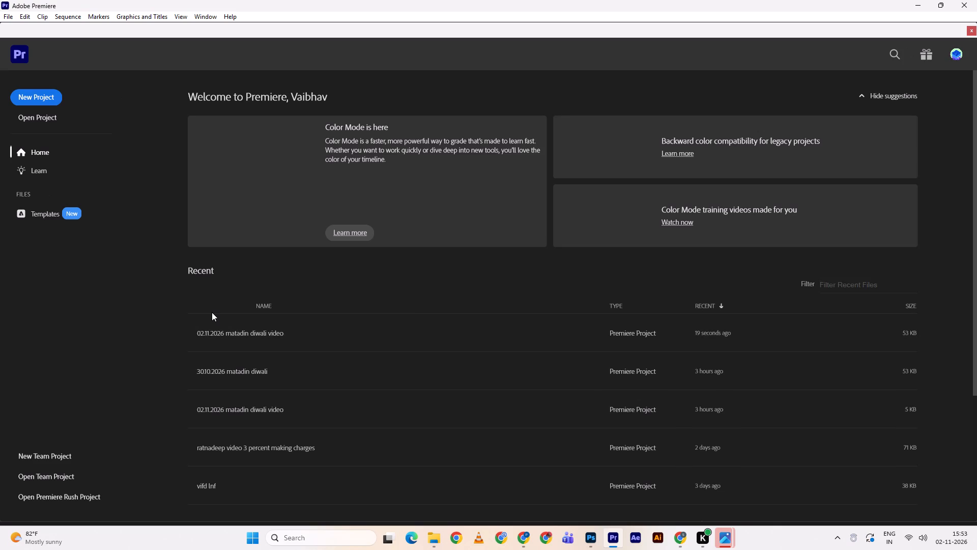
pyautogui.click(48, 90)
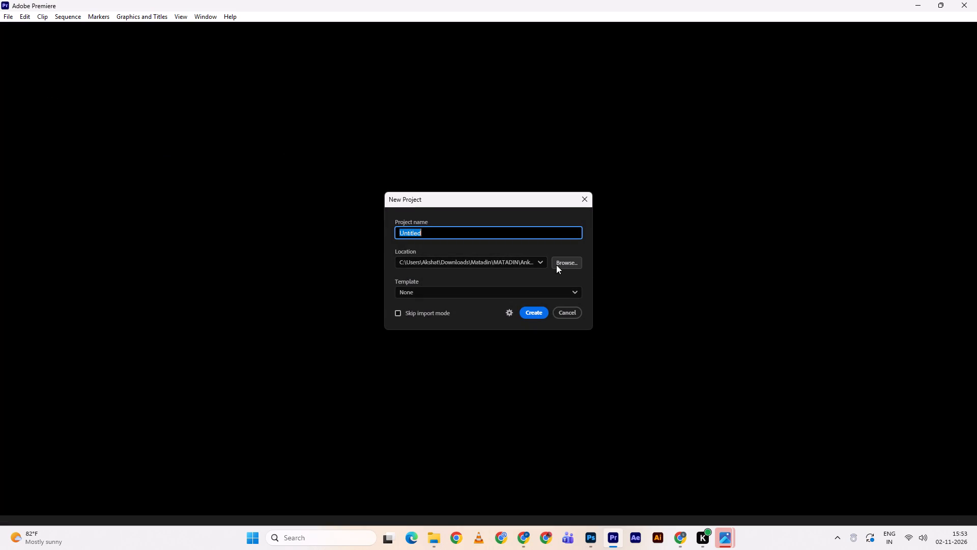
pyautogui.click(556, 268)
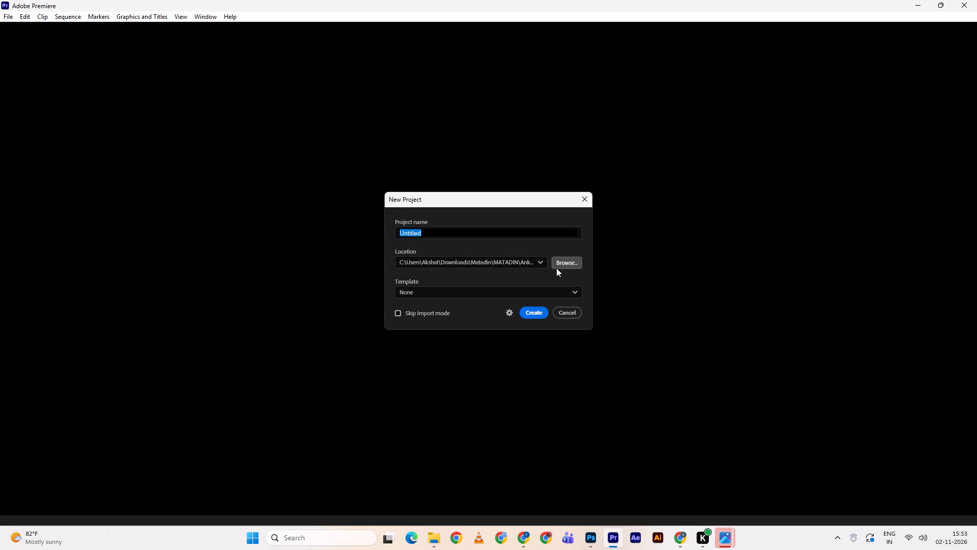
pyautogui.click(432, 322)
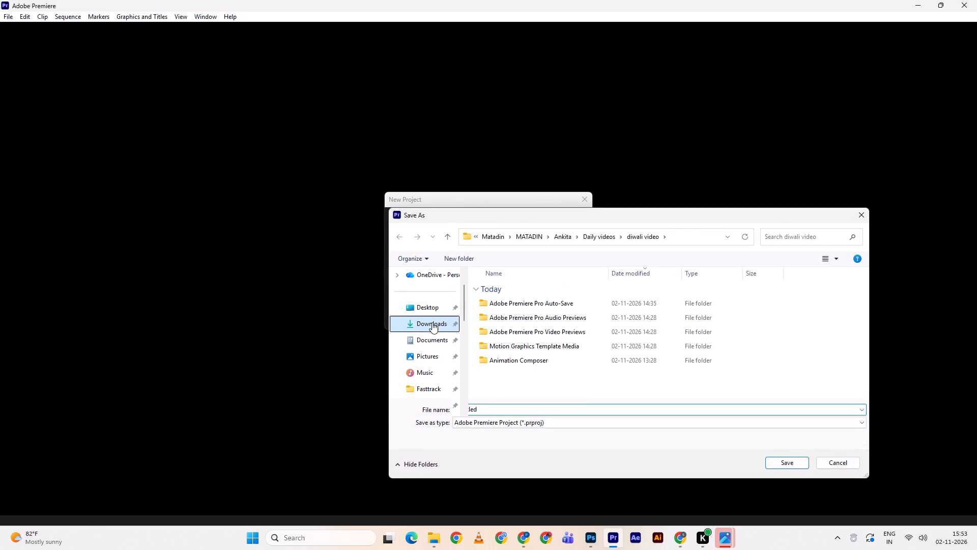
pyautogui.click(647, 429)
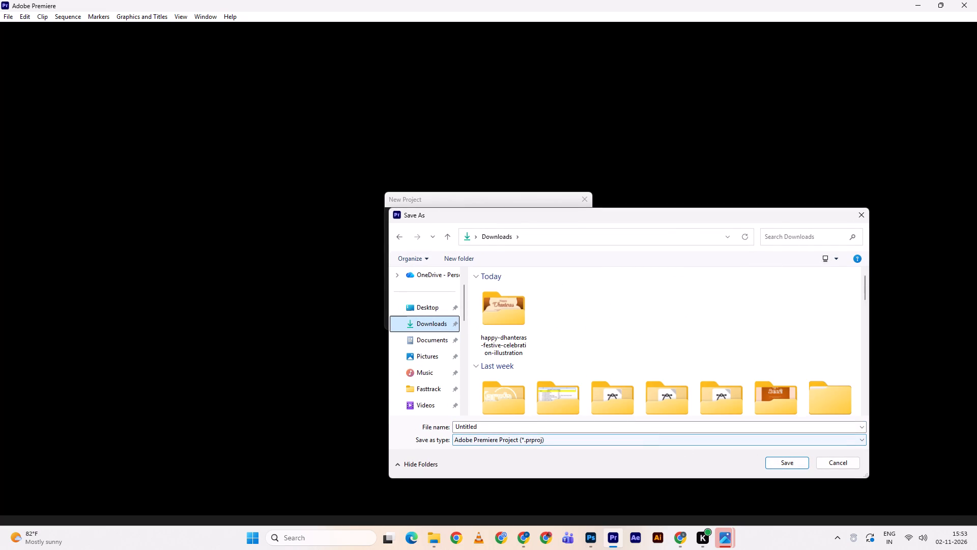
pyautogui.write('dhante')
pyautogui.write('ras')
pyautogui.press('d')
pyautogui.press('BackSpace')
pyautogui.press('space')
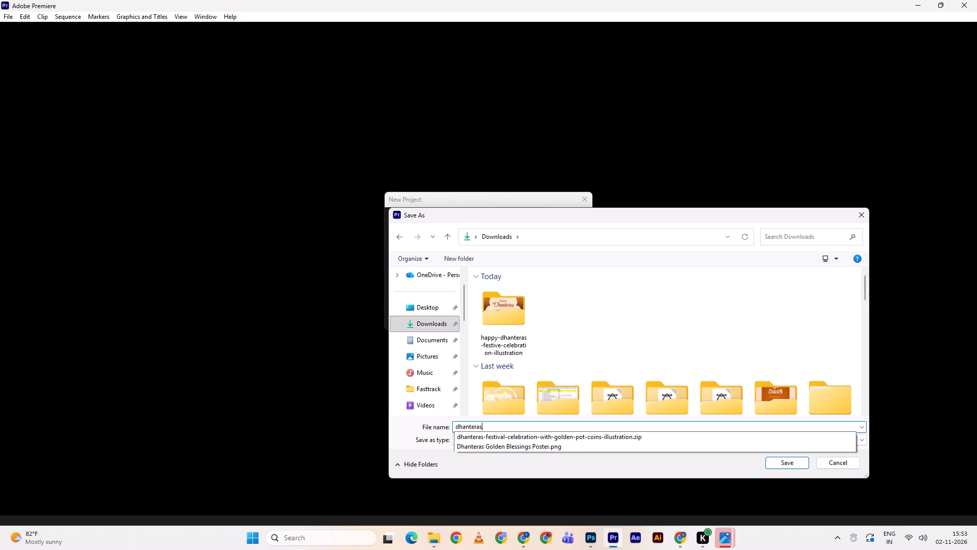
pyautogui.write('psd')
pyautogui.press('space')
pyautogui.press('Return')
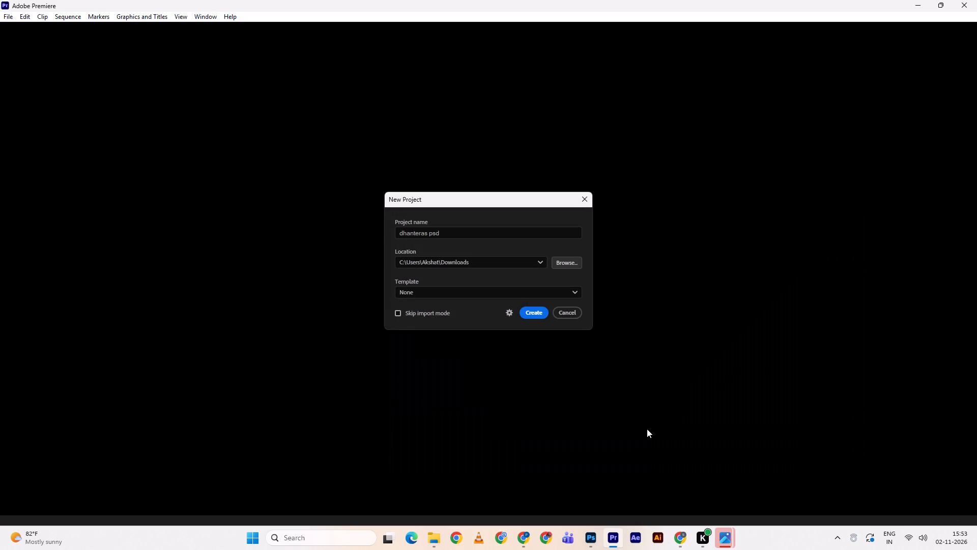
pyautogui.click(531, 317)
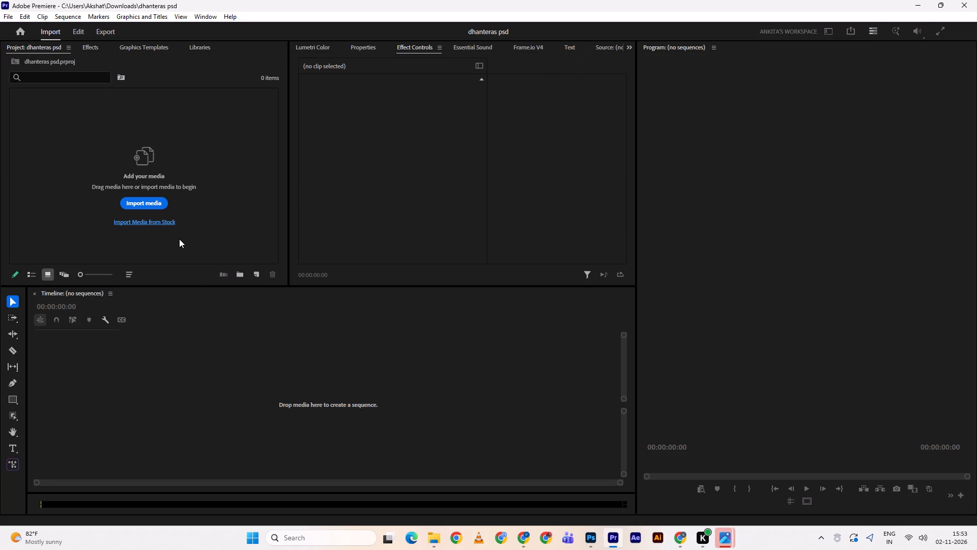
pyautogui.click(897, 488)
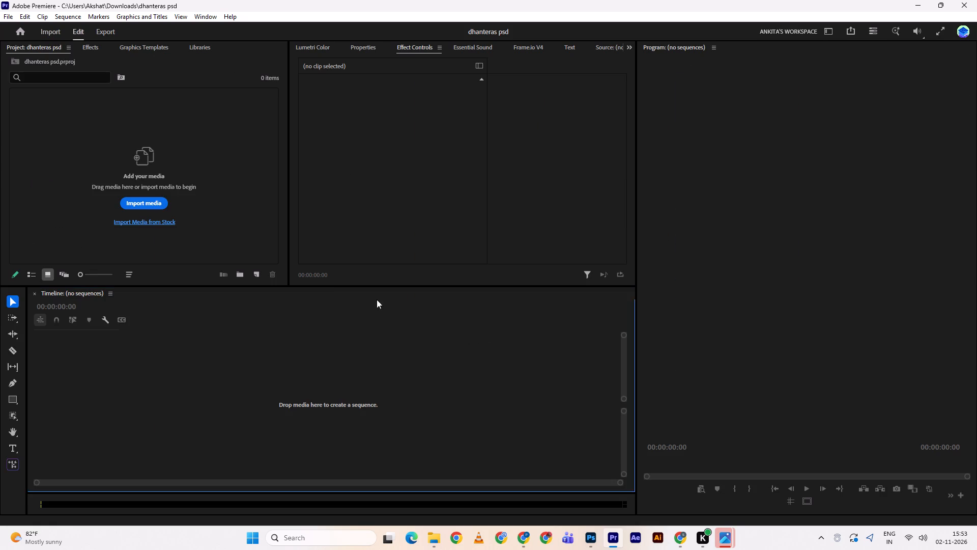
# Switch to Photoshop and save the layered Happy Dhanteras poster document.
pyautogui.hotkey('alt', 'Tab')
pyautogui.hotkey('alt', 'Tab')
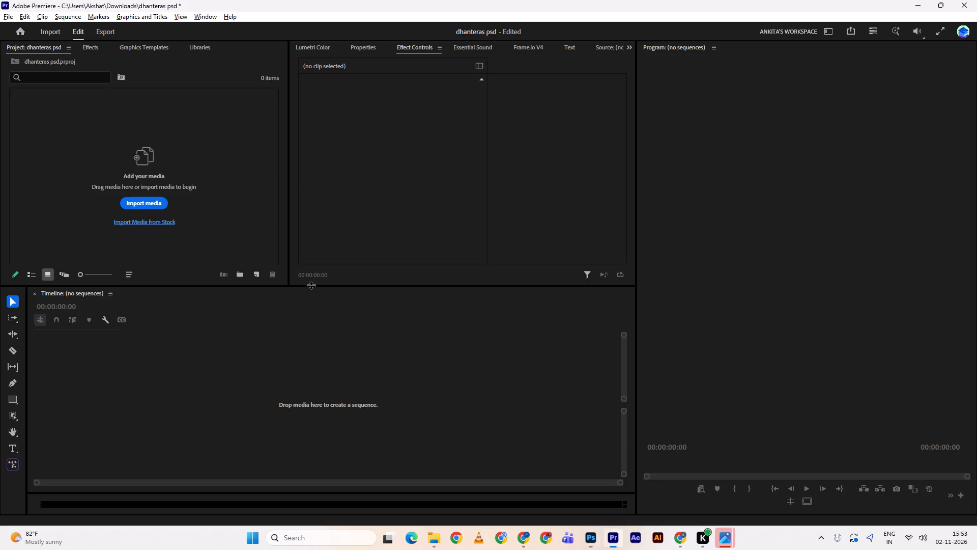
pyautogui.hotkey('alt', 'Tab')
pyautogui.hotkey('ctrl', 's')
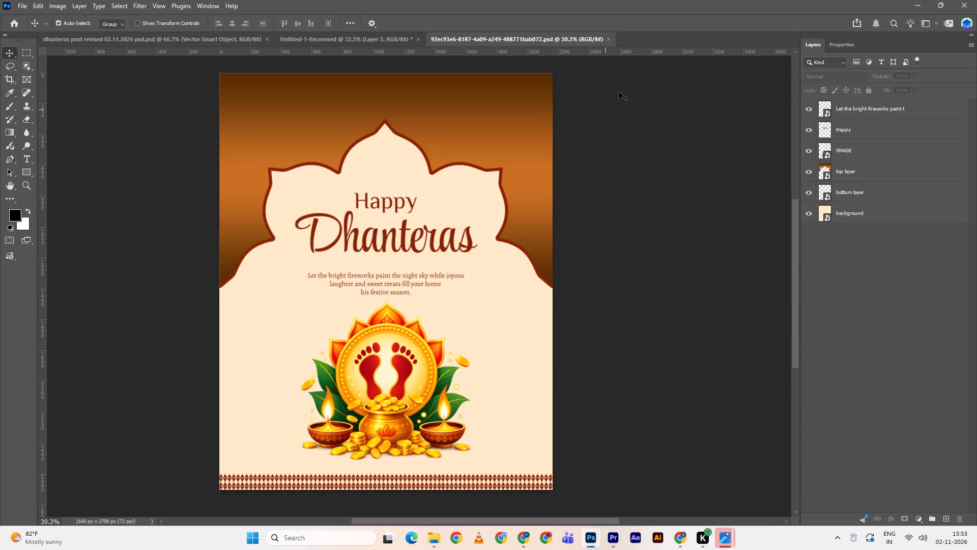
# In Premiere, import the Dhanteras PSD from Downloads' happy-dhanteras-festive-celebration-illustration folder as a Sequence, with footage dimensions set to Document Size.
pyautogui.hotkey('alt', 'Tab')
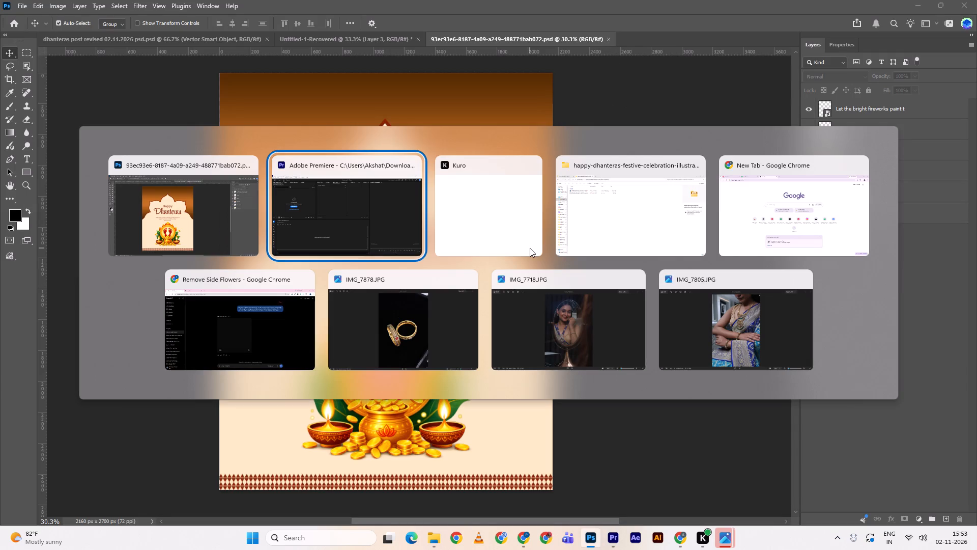
pyautogui.hotkey('alt', 'Tab')
pyautogui.hotkey('alt', 'Tab')
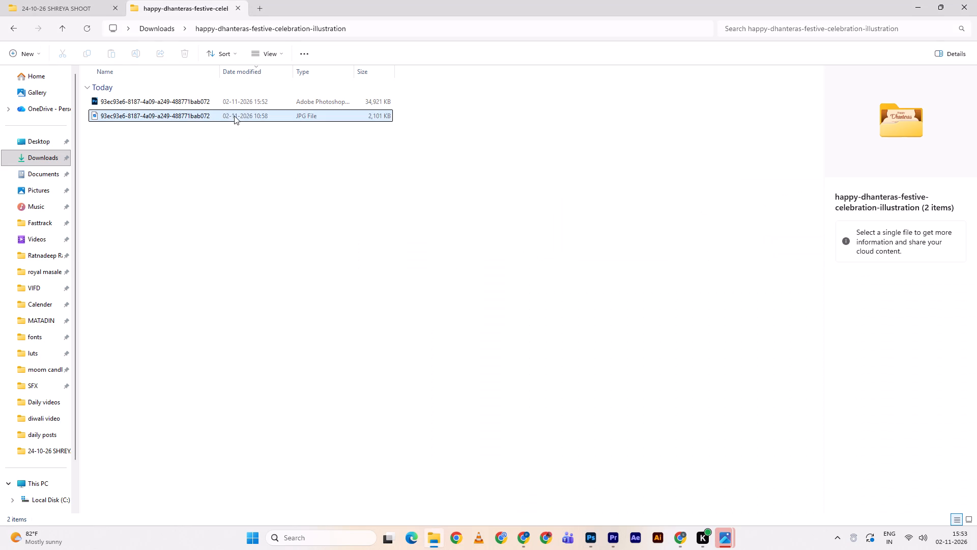
pyautogui.hotkey('alt', 'Tab')
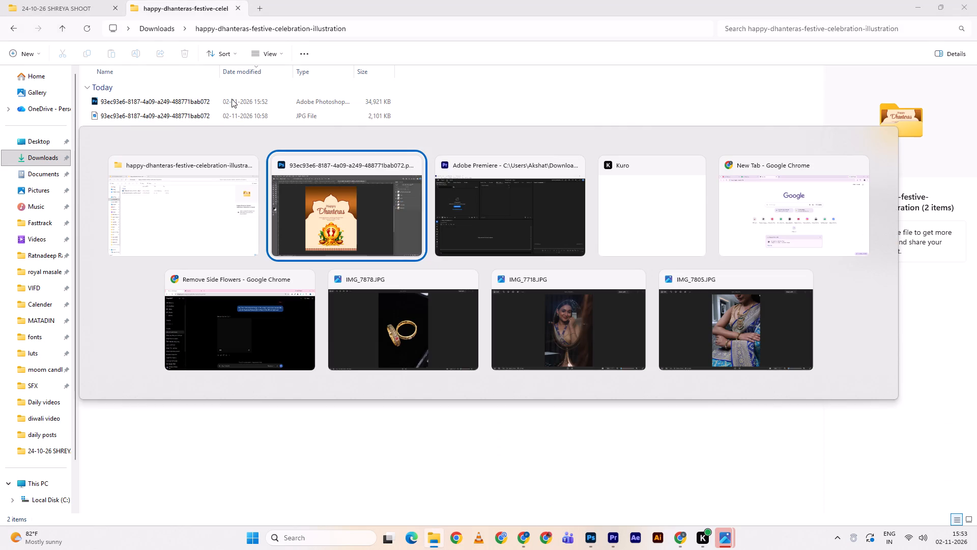
pyautogui.hotkey('alt', 'Tab')
pyautogui.rightClick(150, 153)
pyautogui.rightClick(150, 153)
pyautogui.doubleClick(207, 134)
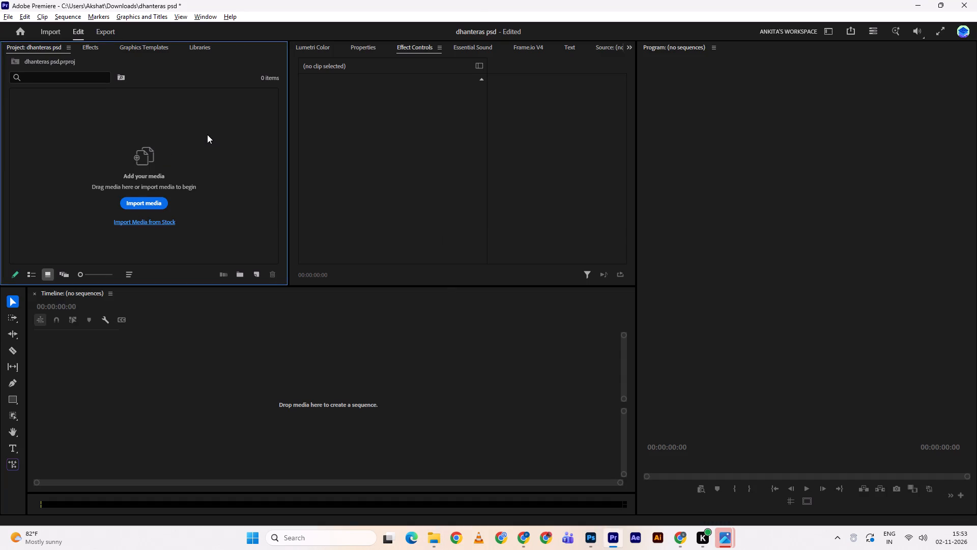
pyautogui.scroll(4, 32, 107)
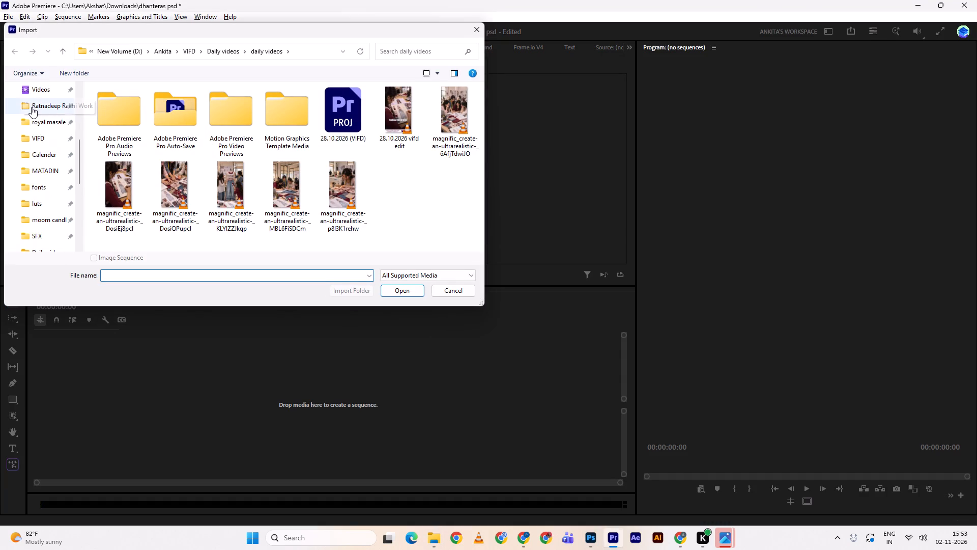
pyautogui.click(33, 120)
pyautogui.click(36, 134)
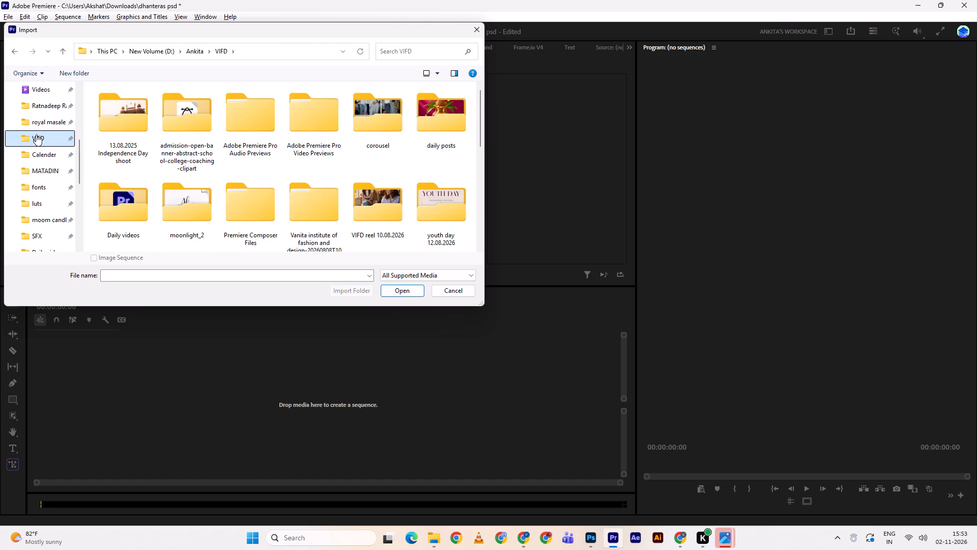
pyautogui.scroll(3, 46, 135)
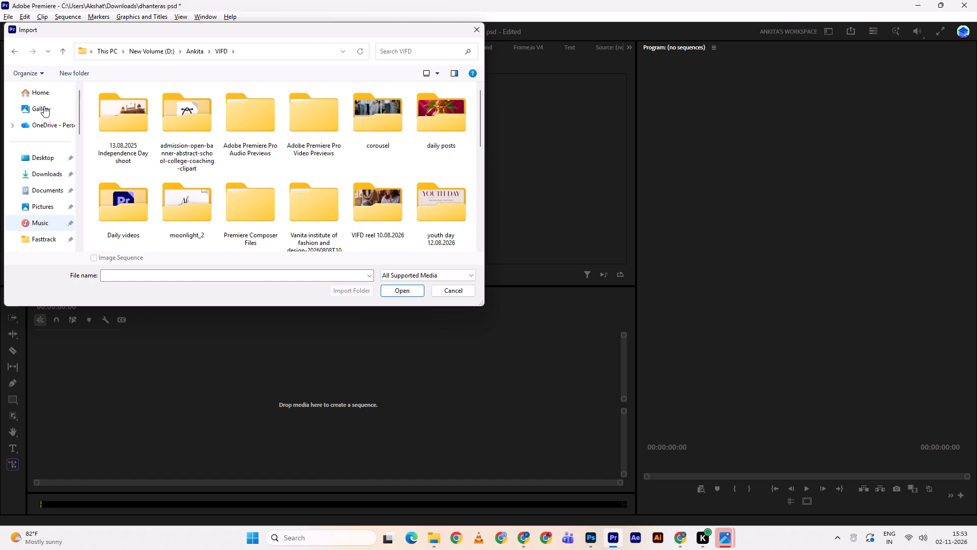
pyautogui.click(44, 169)
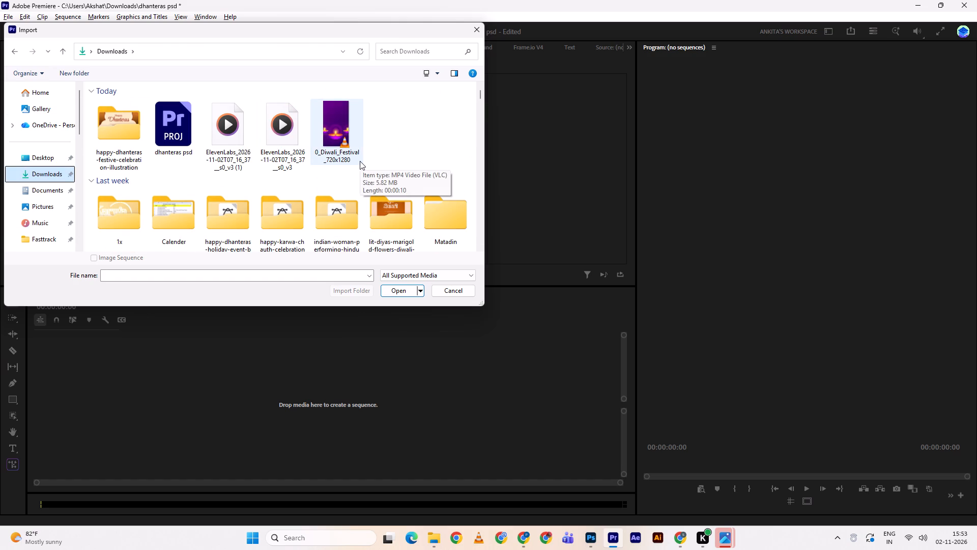
pyautogui.doubleClick(121, 124)
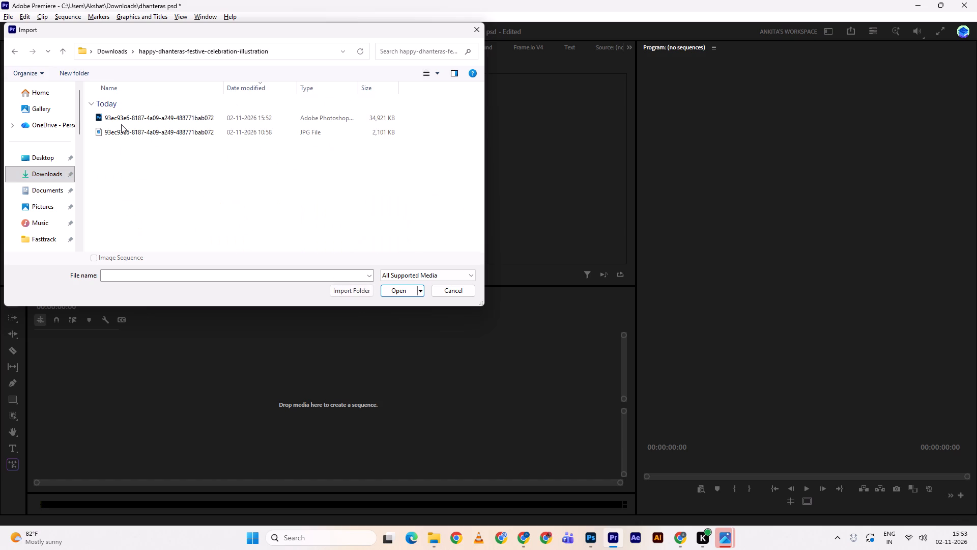
pyautogui.tripleClick(123, 117)
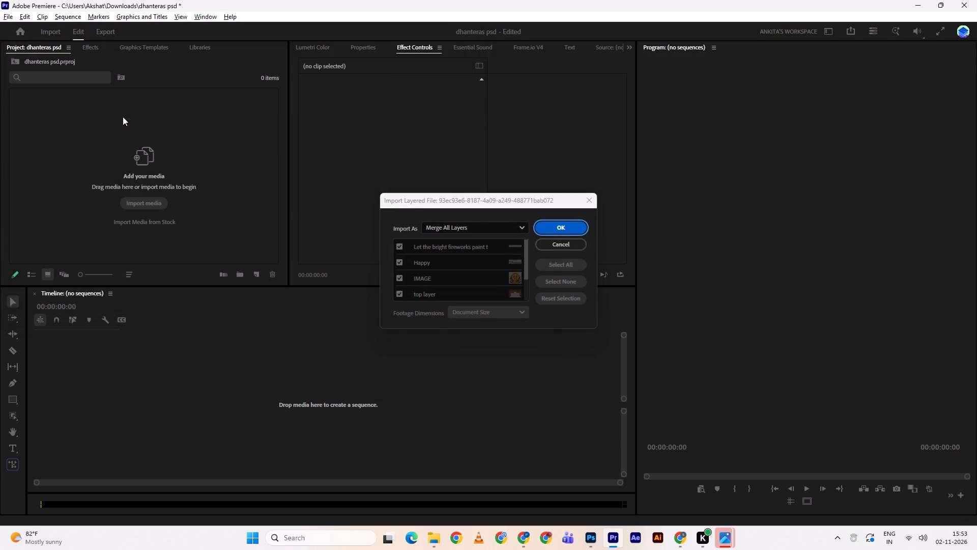
pyautogui.click(486, 231)
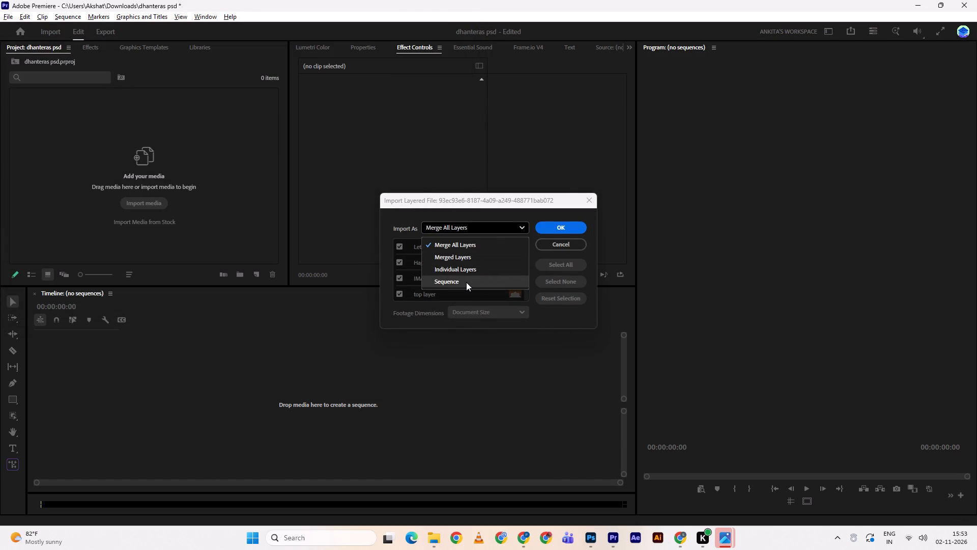
pyautogui.click(466, 282)
pyautogui.doubleClick(468, 316)
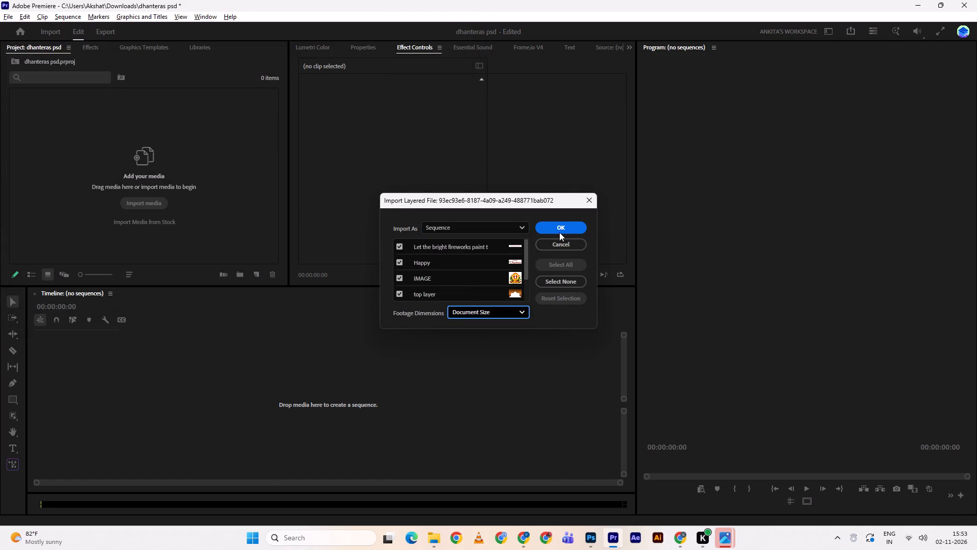
pyautogui.click(549, 229)
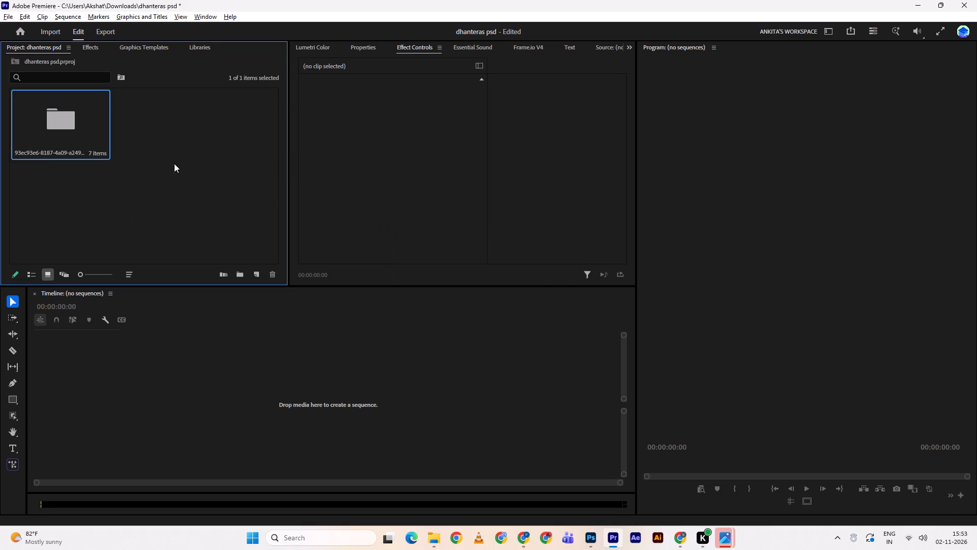
# Open the imported PSD bin and create a timeline sequence from the background layer, placed on Video 1.
pyautogui.doubleClick(67, 117)
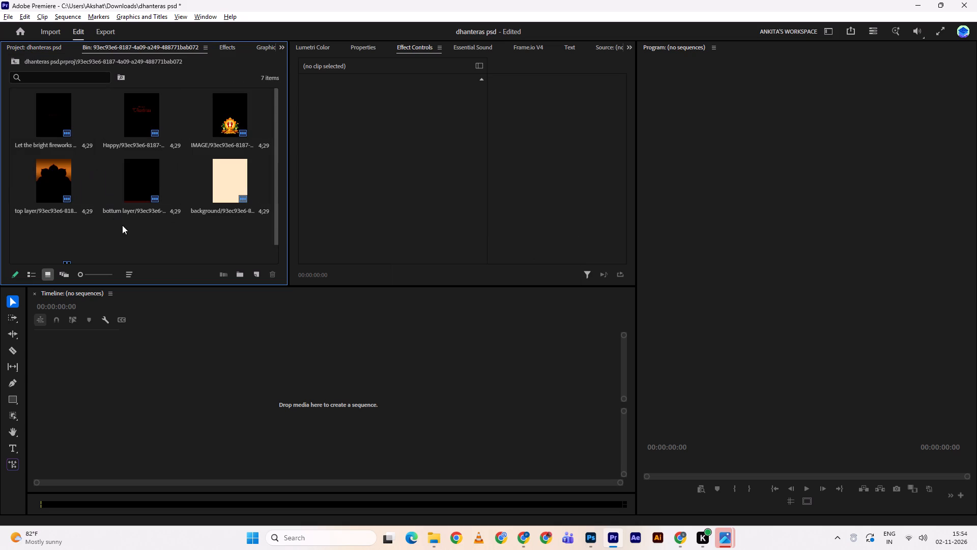
pyautogui.scroll(-1, 166, 223)
pyautogui.moveTo(239, 143); pyautogui.dragTo(198, 360)
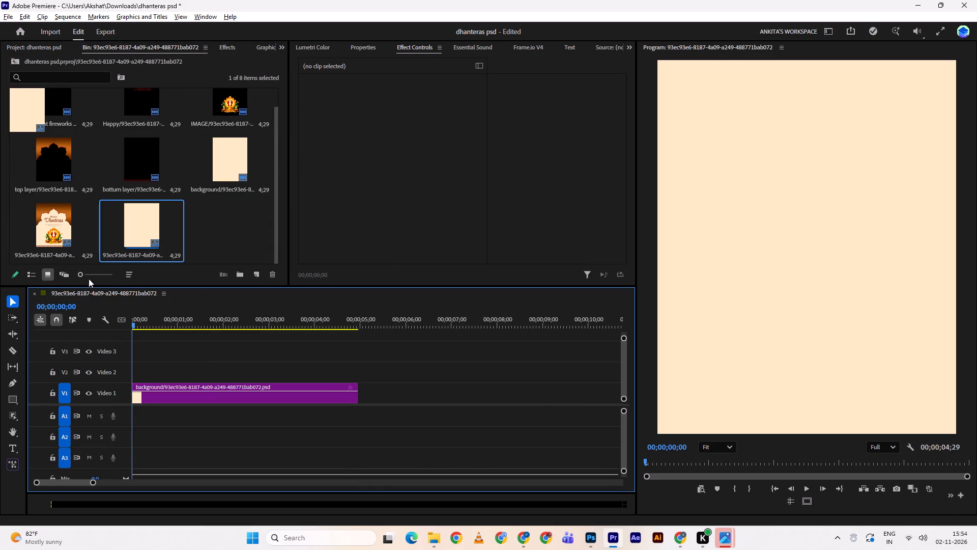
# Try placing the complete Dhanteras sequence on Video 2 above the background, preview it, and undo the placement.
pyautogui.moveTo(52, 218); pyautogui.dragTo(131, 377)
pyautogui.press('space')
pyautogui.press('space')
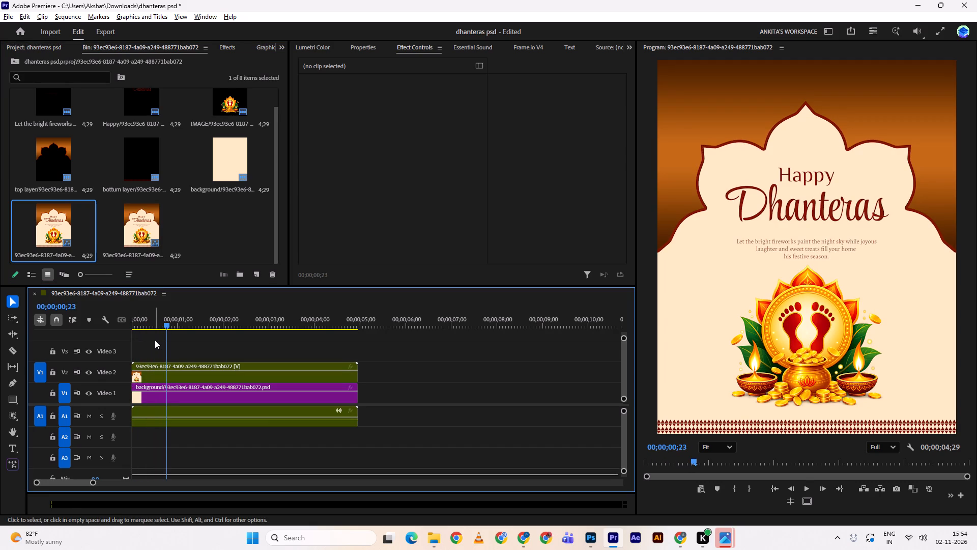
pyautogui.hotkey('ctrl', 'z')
# Stack the top layer on Video 2 and the bottum layer on Video 3, both starting at the beginning of the sequence.
pyautogui.moveTo(58, 156); pyautogui.dragTo(162, 346)
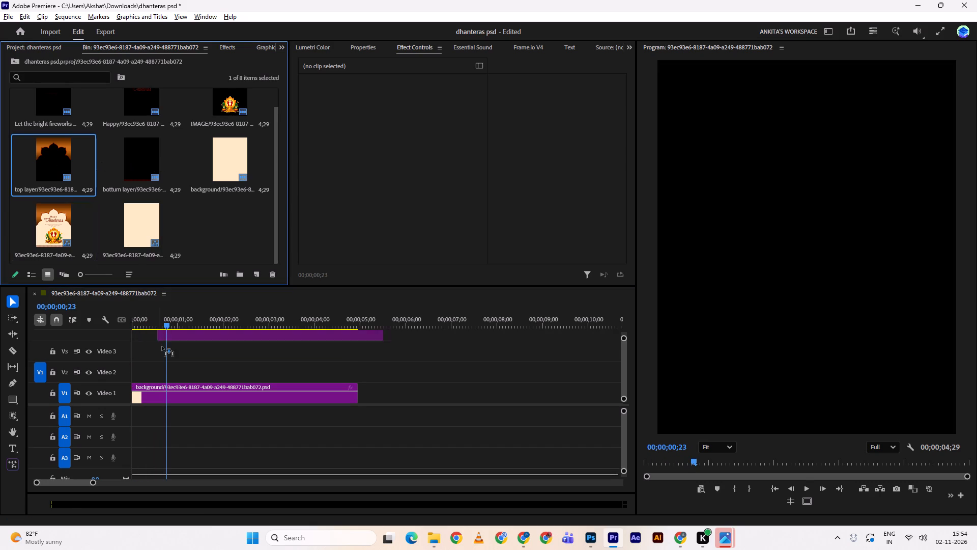
pyautogui.moveTo(162, 346); pyautogui.dragTo(119, 368)
pyautogui.moveTo(167, 310); pyautogui.dragTo(123, 315)
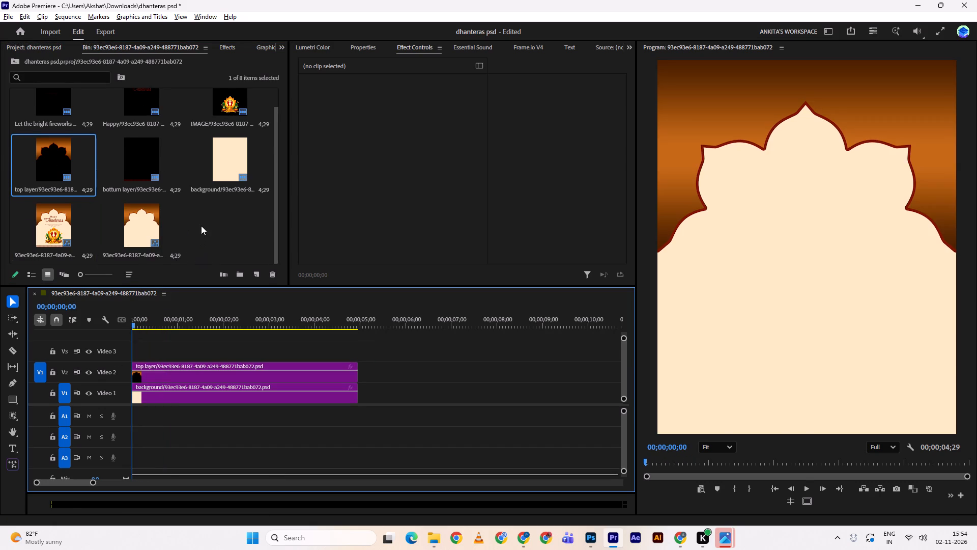
pyautogui.scroll(1, 201, 226)
pyautogui.moveTo(134, 182); pyautogui.dragTo(159, 317)
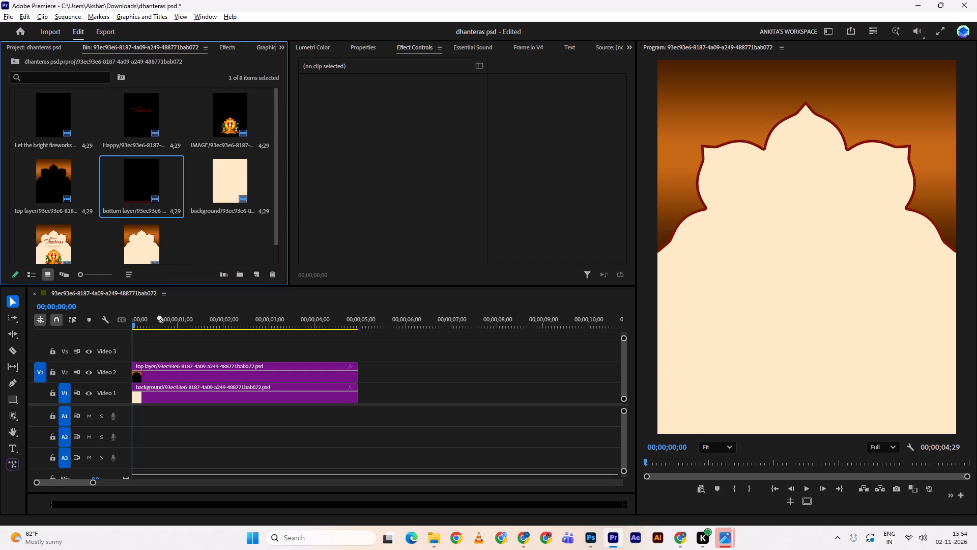
pyautogui.moveTo(159, 317); pyautogui.dragTo(130, 347)
# Add the IMAGE layer on Video 4 and the Happy layer on Video 5 from the sequence start, and play the result.
pyautogui.moveTo(234, 107); pyautogui.dragTo(118, 330)
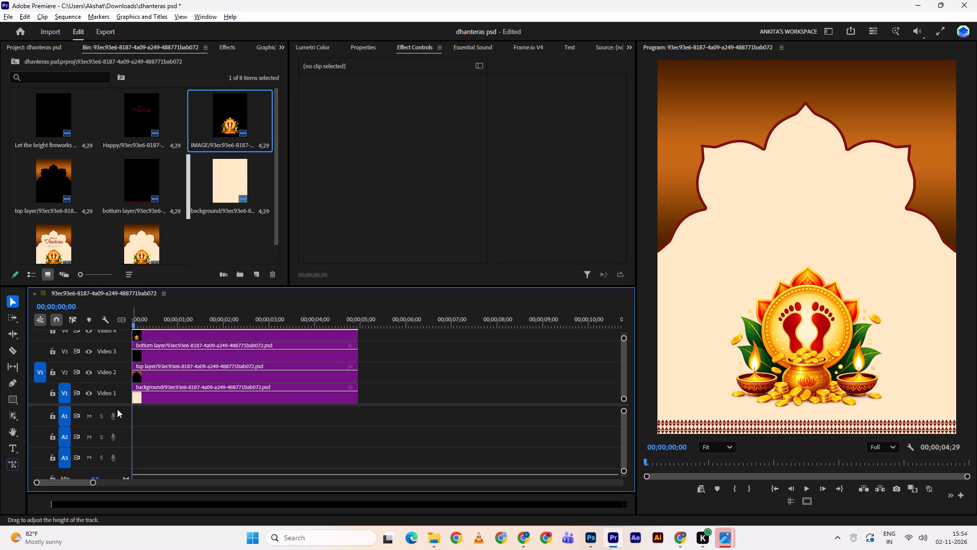
pyautogui.moveTo(117, 405); pyautogui.dragTo(112, 460)
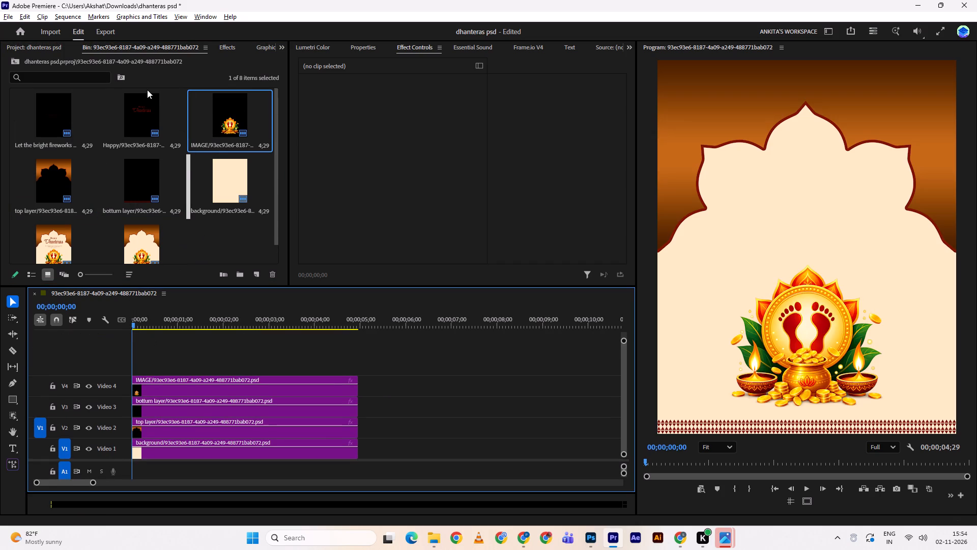
pyautogui.moveTo(148, 112); pyautogui.dragTo(118, 364)
pyautogui.press('space')
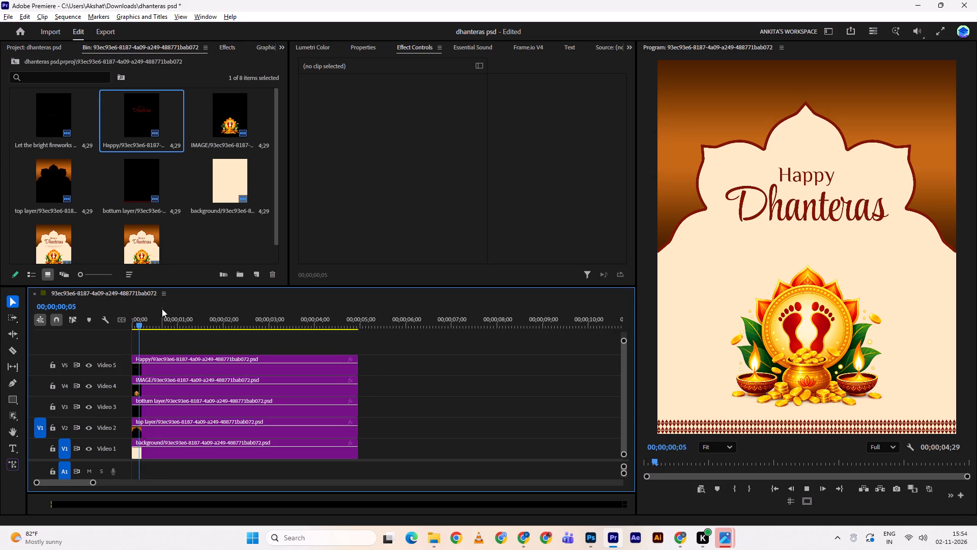
# Stagger the layer starts by five frames each: top layer at 5, bottum layer at 10, IMAGE at 15, Happy at 20 frames.
pyautogui.moveTo(176, 319); pyautogui.dragTo(105, 328)
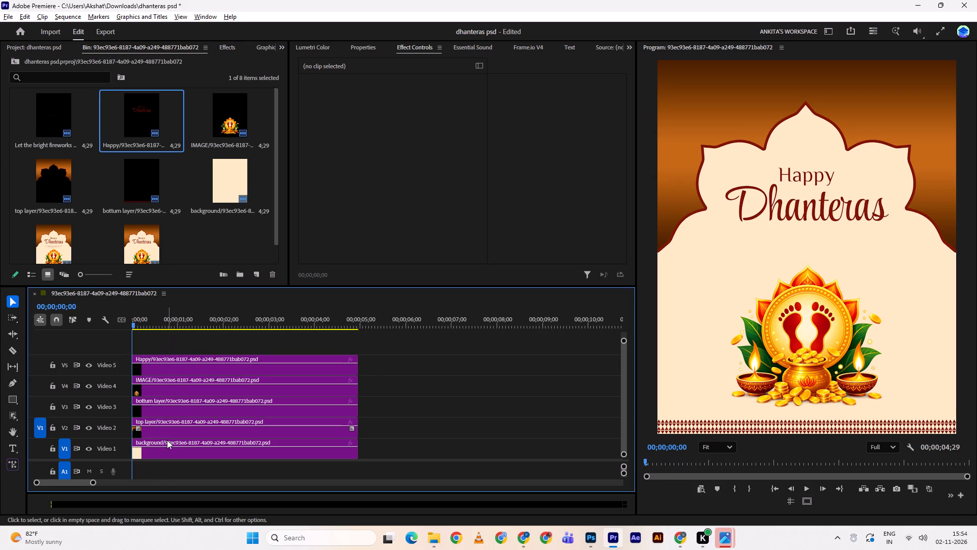
pyautogui.click(167, 440)
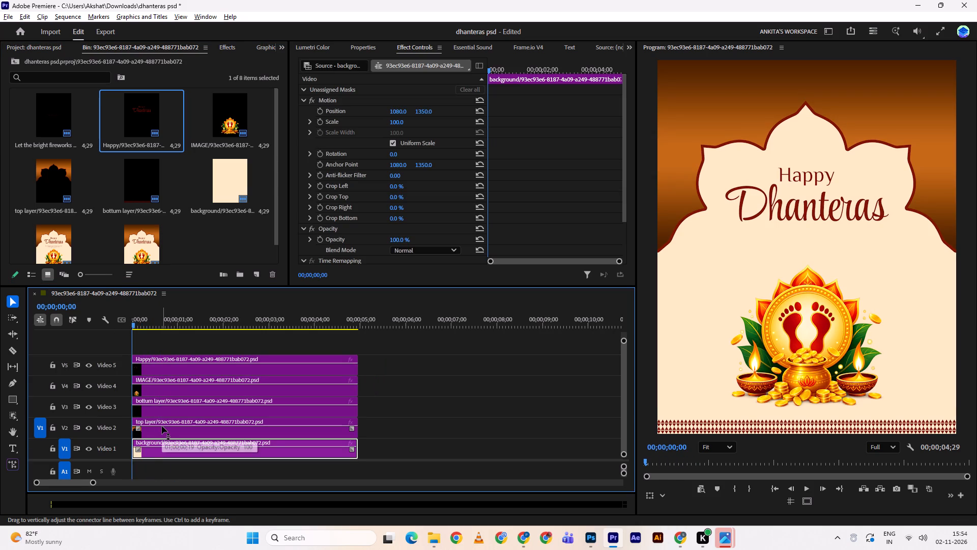
pyautogui.hotkey('shift', 'Right')
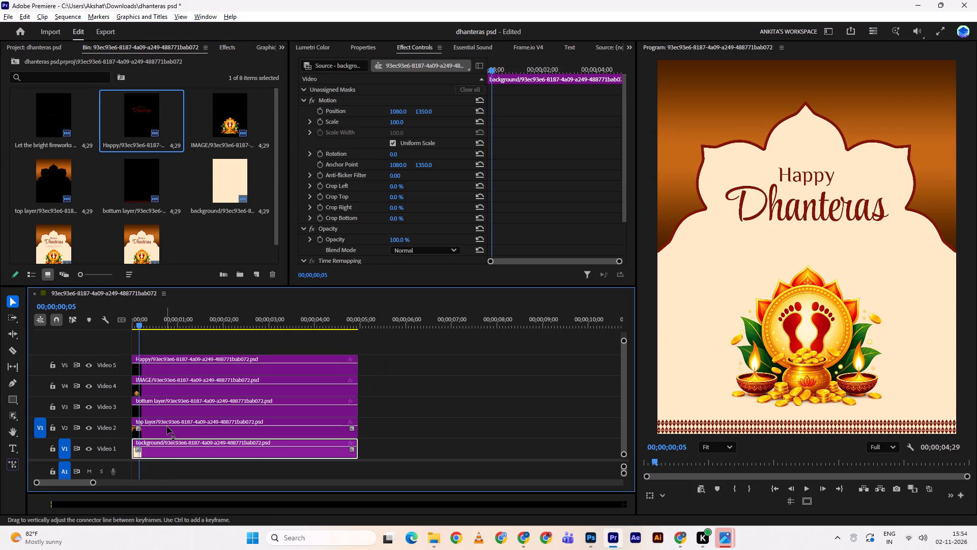
pyautogui.moveTo(178, 428); pyautogui.dragTo(198, 430)
pyautogui.hotkey('ctrl', 'z')
pyautogui.moveTo(175, 429); pyautogui.dragTo(185, 430)
pyautogui.hotkey('shift', 'Right')
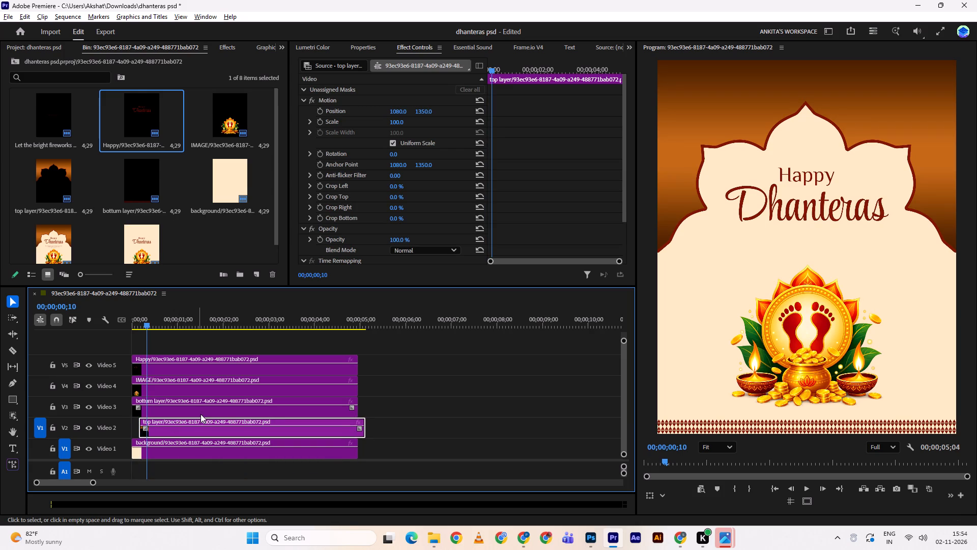
pyautogui.moveTo(161, 408); pyautogui.dragTo(181, 406)
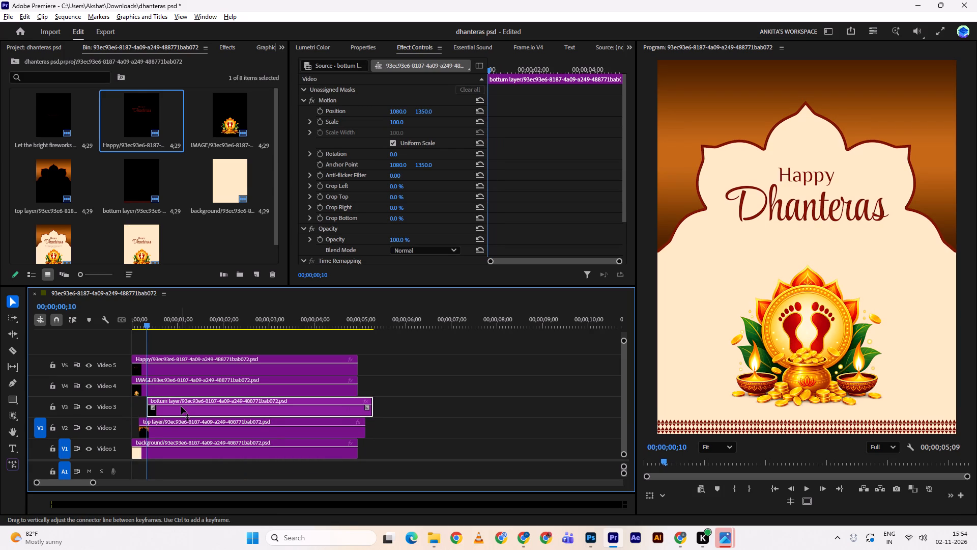
pyautogui.hotkey('shift', 'Right')
pyautogui.moveTo(168, 387); pyautogui.dragTo(180, 389)
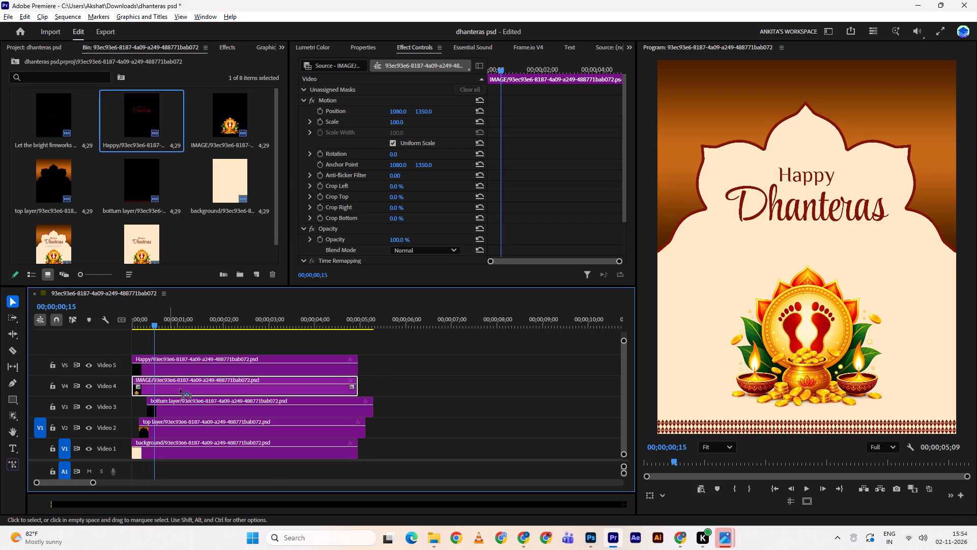
pyautogui.moveTo(180, 389); pyautogui.dragTo(194, 389)
pyautogui.hotkey('shift', 'Right')
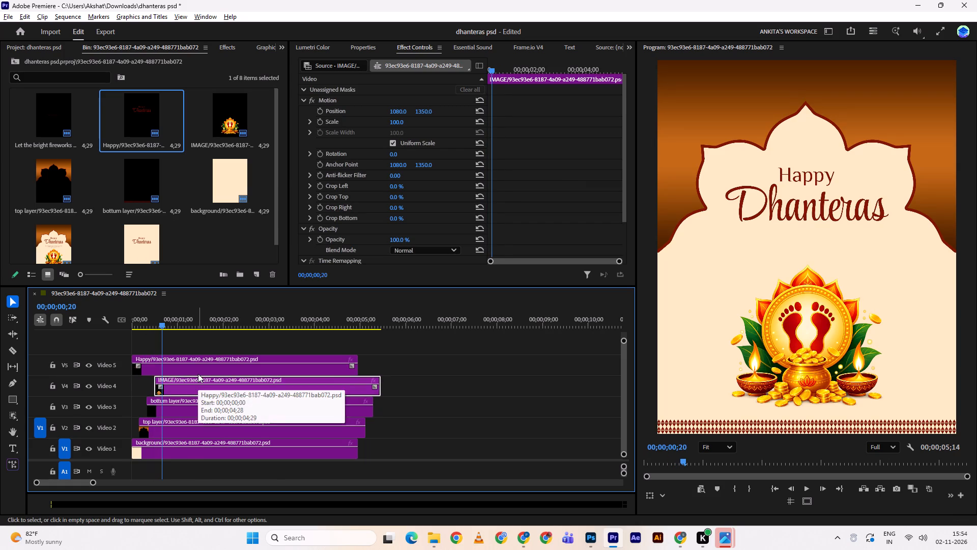
pyautogui.moveTo(189, 368); pyautogui.dragTo(217, 366)
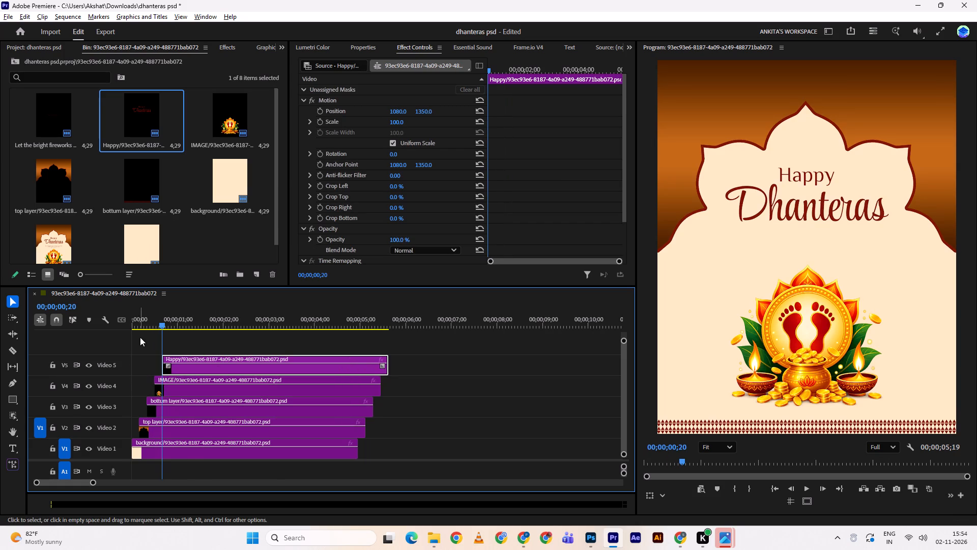
# Play and scrub the opening of the sequence to check how the staggered layers appear one after another.
pyautogui.moveTo(149, 321); pyautogui.dragTo(99, 331)
pyautogui.click(181, 338)
pyautogui.press('space')
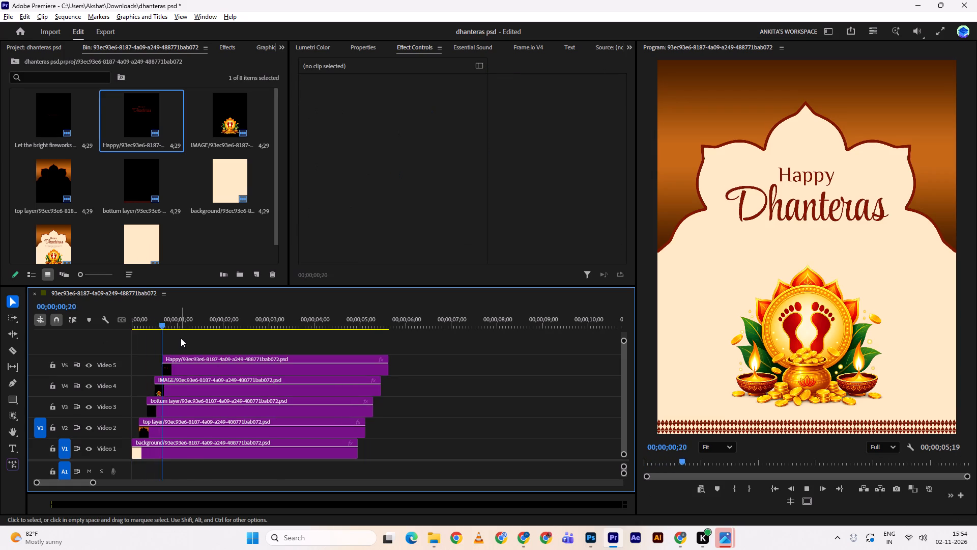
pyautogui.press('space')
pyautogui.moveTo(171, 315); pyautogui.dragTo(110, 333)
pyautogui.press('space')
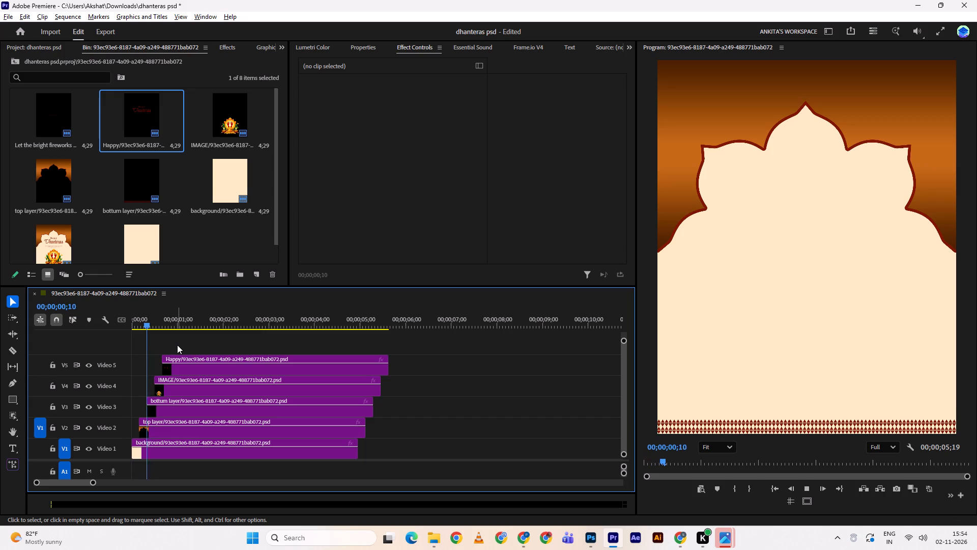
pyautogui.press('space')
pyautogui.moveTo(153, 319); pyautogui.dragTo(136, 319)
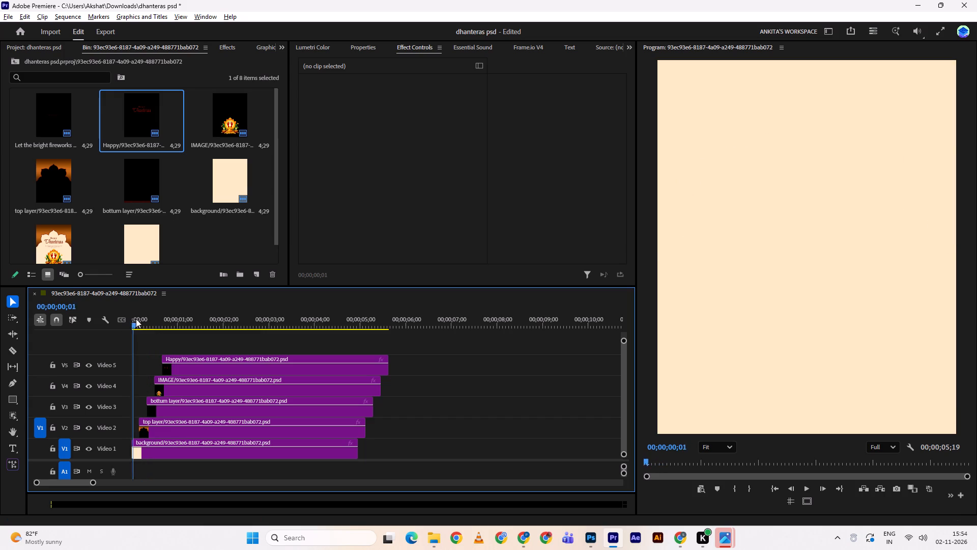
pyautogui.moveTo(136, 319); pyautogui.dragTo(151, 313)
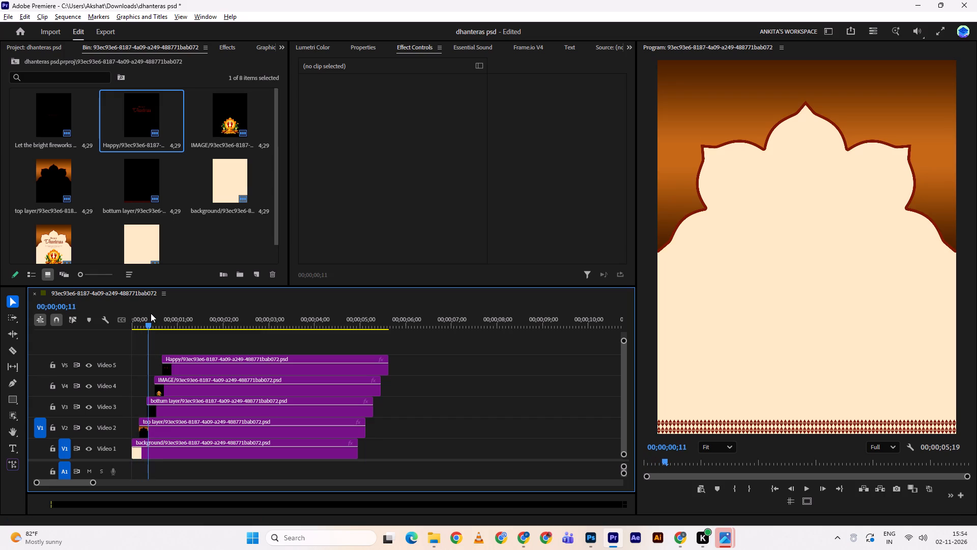
pyautogui.moveTo(151, 313); pyautogui.dragTo(145, 312)
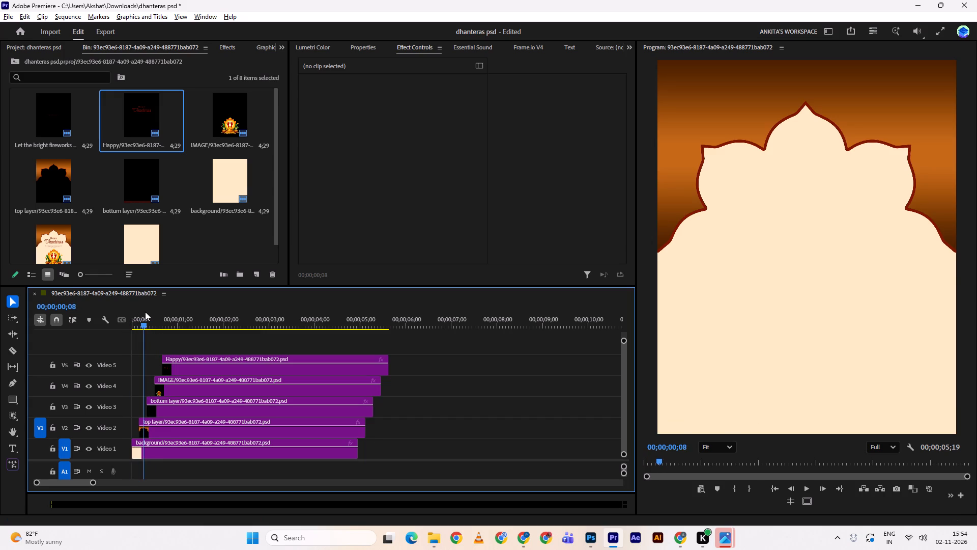
pyautogui.moveTo(145, 312); pyautogui.dragTo(141, 312)
pyautogui.click(165, 432)
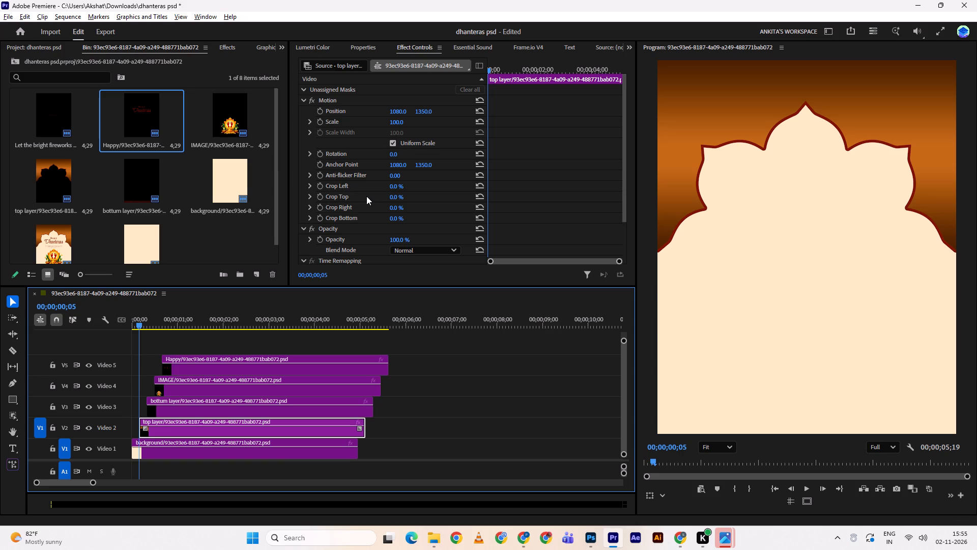
pyautogui.press('space')
pyautogui.press('space')
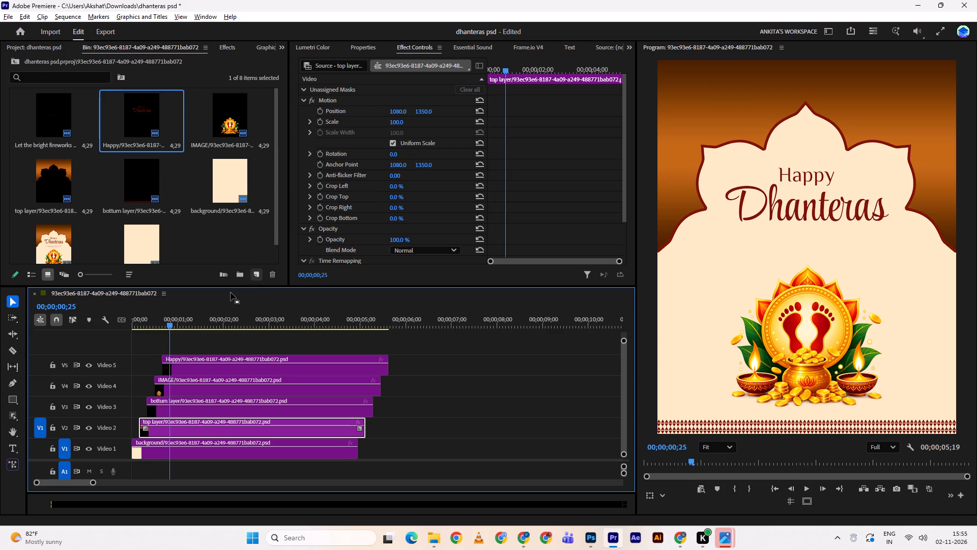
pyautogui.moveTo(166, 325); pyautogui.dragTo(103, 313)
pyautogui.press('space')
pyautogui.press('space')
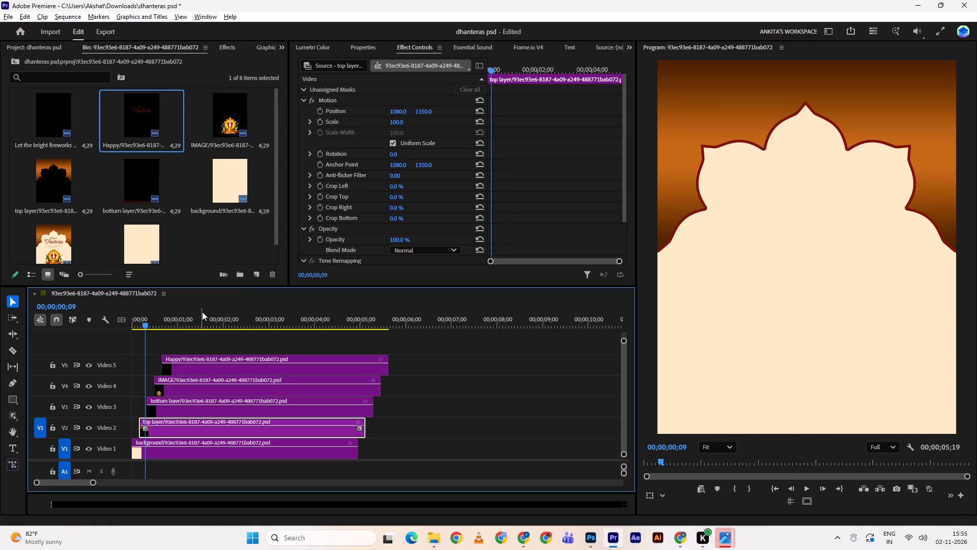
pyautogui.press('space')
pyautogui.press('space')
# Extend the starts of the top, bottum, IMAGE and Happy clips back to the sequence start and play the result.
pyautogui.moveTo(159, 327); pyautogui.dragTo(113, 334)
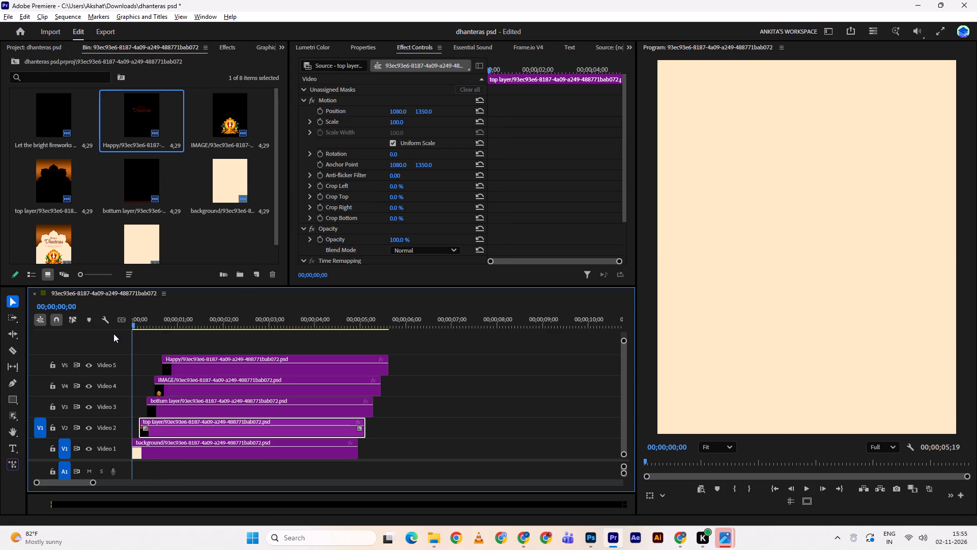
pyautogui.moveTo(113, 334); pyautogui.dragTo(112, 334)
pyautogui.moveTo(139, 422); pyautogui.dragTo(109, 424)
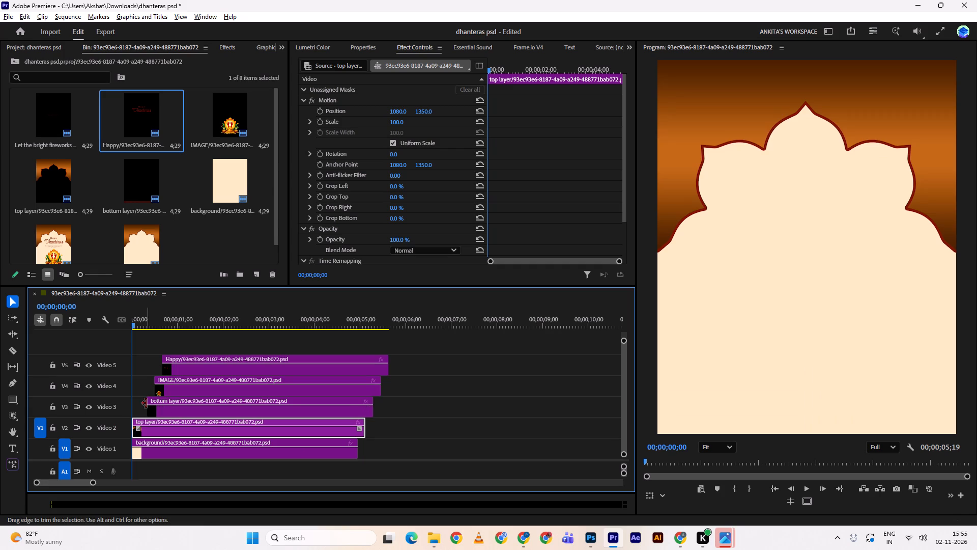
pyautogui.moveTo(146, 403); pyautogui.dragTo(101, 400)
pyautogui.moveTo(155, 377); pyautogui.dragTo(89, 378)
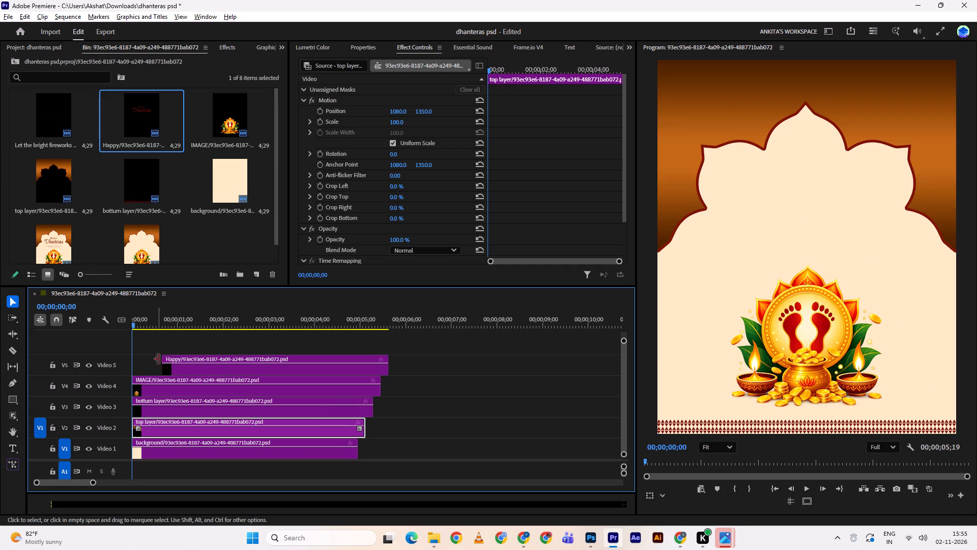
pyautogui.moveTo(167, 360); pyautogui.dragTo(99, 364)
pyautogui.press('space')
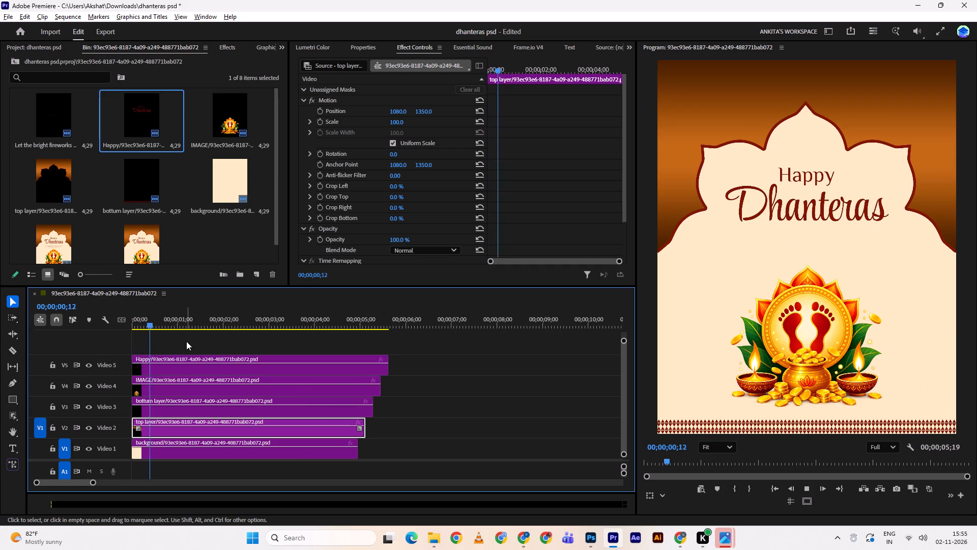
pyautogui.press('space')
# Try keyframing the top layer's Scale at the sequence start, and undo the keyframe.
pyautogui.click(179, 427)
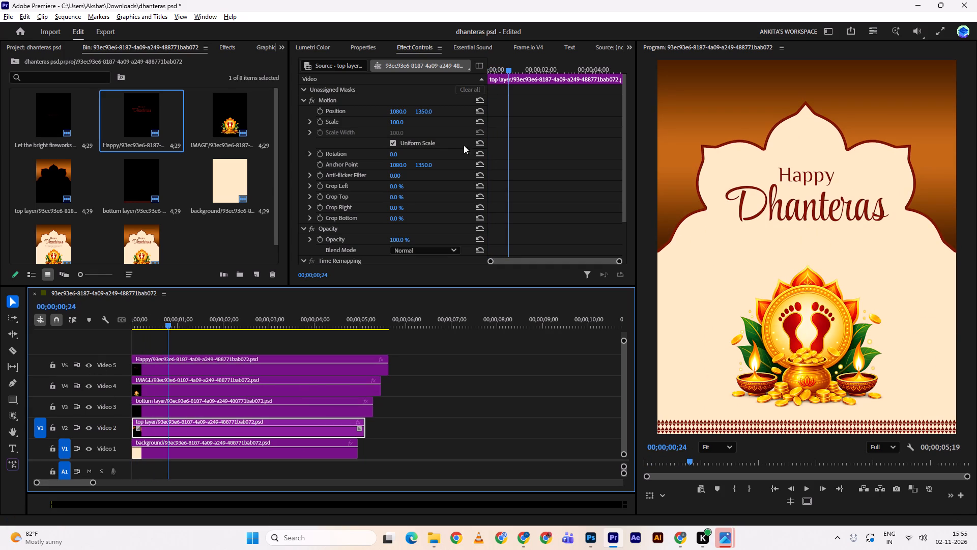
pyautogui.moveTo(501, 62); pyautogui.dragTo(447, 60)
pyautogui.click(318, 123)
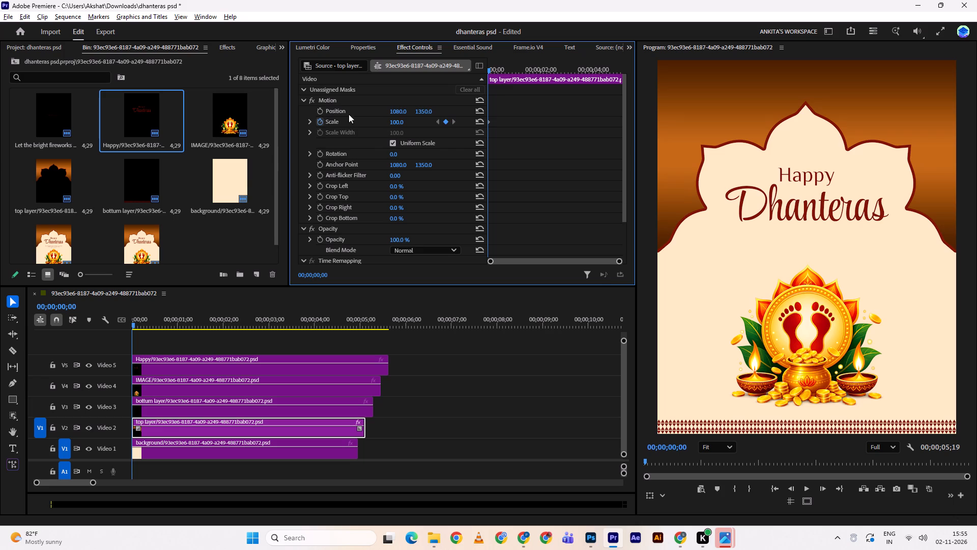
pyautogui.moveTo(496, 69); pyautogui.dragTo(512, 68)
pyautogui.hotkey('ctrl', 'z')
# Fade in the top layer with Opacity keyframes of 1% at the start and 100% at 00;00;00;20, and preview it.
pyautogui.moveTo(512, 68); pyautogui.dragTo(456, 85)
pyautogui.moveTo(503, 71); pyautogui.dragTo(514, 70)
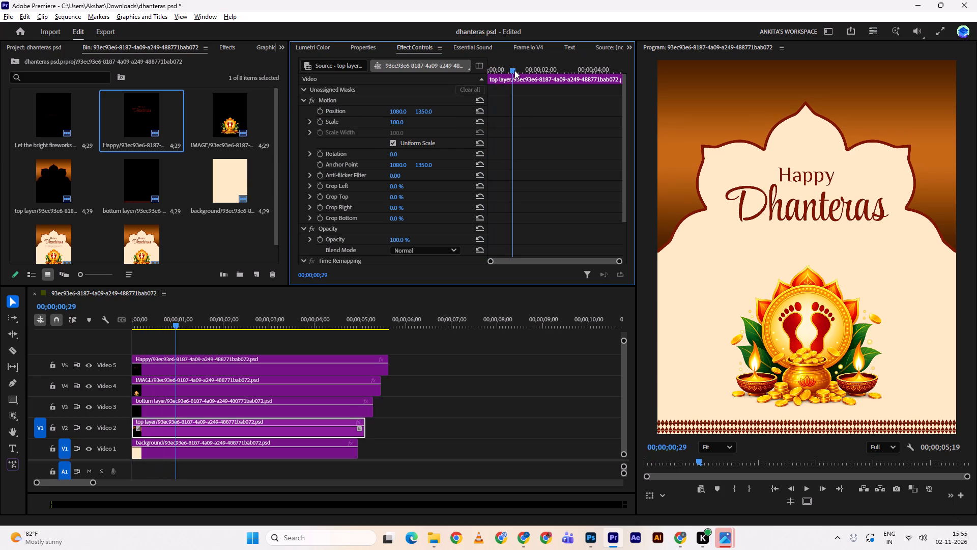
pyautogui.moveTo(514, 70); pyautogui.dragTo(516, 70)
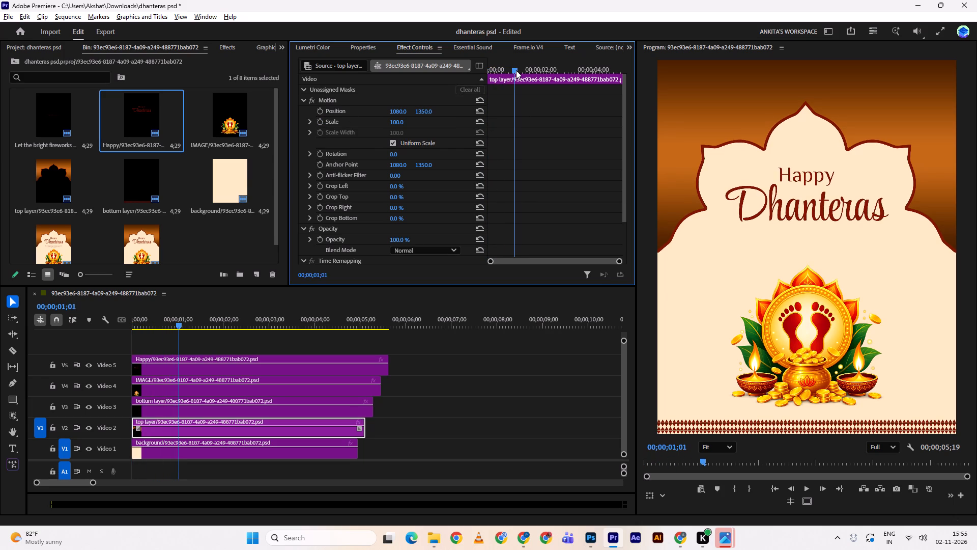
pyautogui.moveTo(516, 70); pyautogui.dragTo(510, 72)
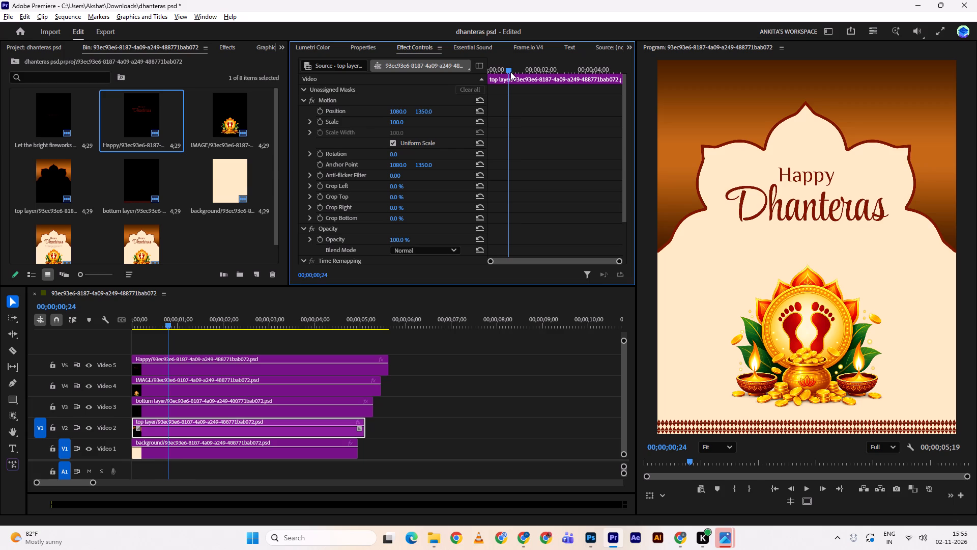
pyautogui.moveTo(510, 72); pyautogui.dragTo(508, 71)
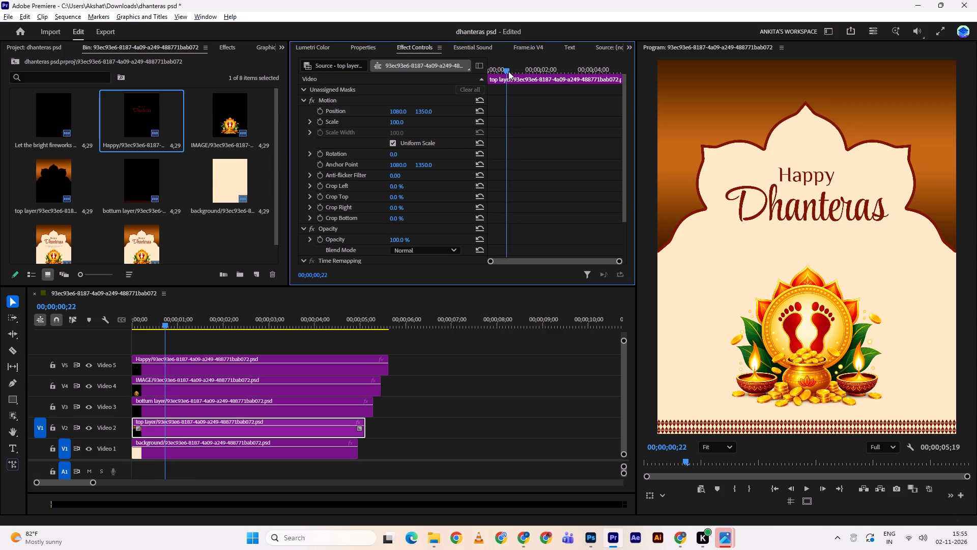
pyautogui.moveTo(508, 71); pyautogui.dragTo(507, 71)
pyautogui.press('Left')
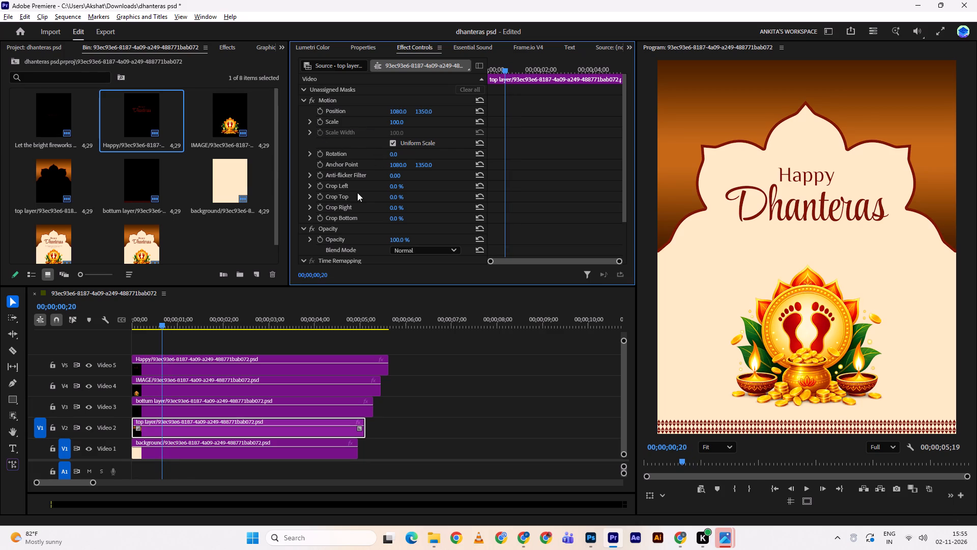
pyautogui.scroll(-6, 359, 190)
pyautogui.click(324, 195)
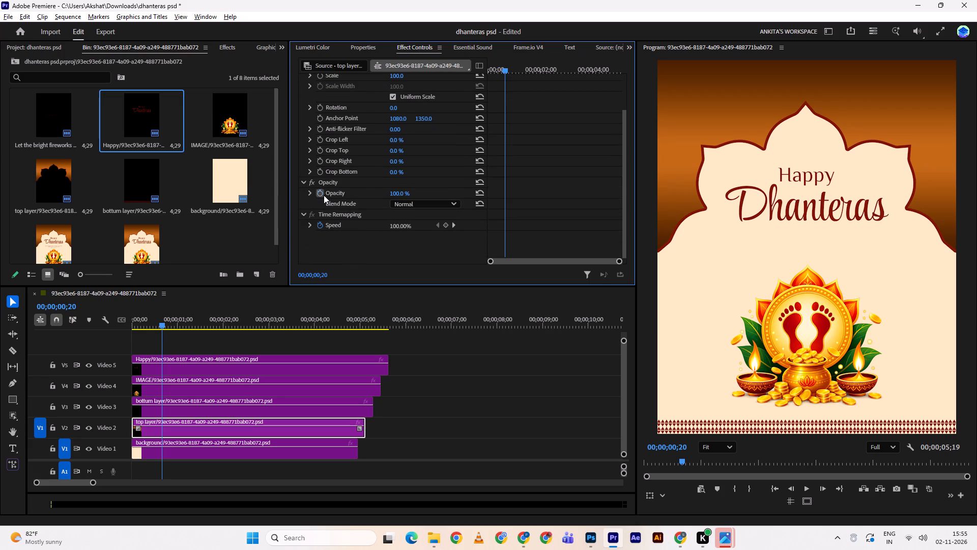
pyautogui.moveTo(511, 73); pyautogui.dragTo(423, 75)
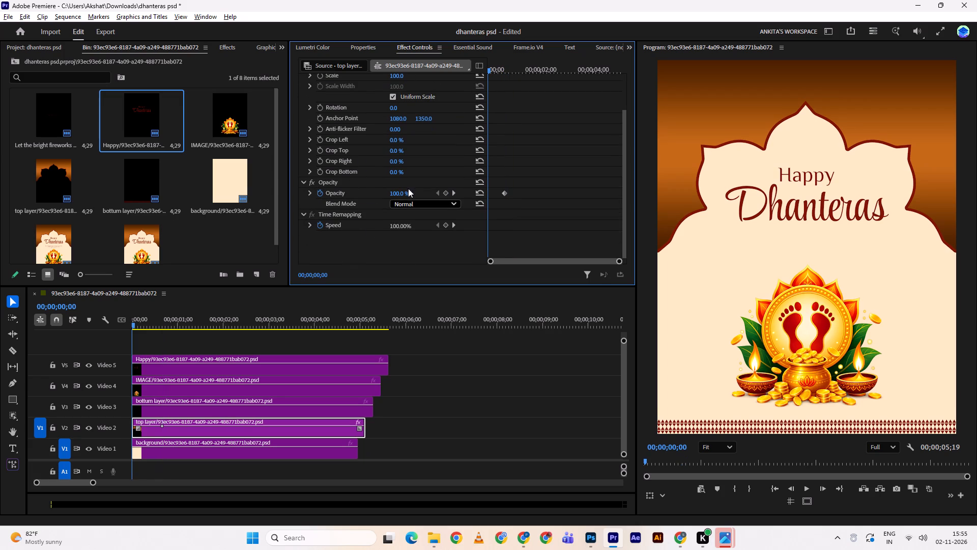
pyautogui.moveTo(403, 195); pyautogui.dragTo(327, 194)
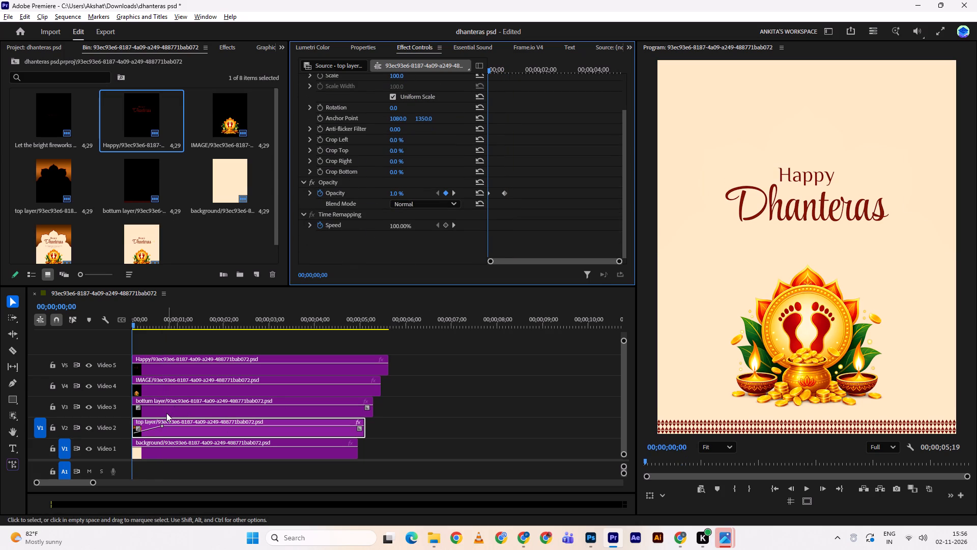
pyautogui.press('space')
pyautogui.press('space')
pyautogui.press('space')
pyautogui.press('space')
pyautogui.press('space')
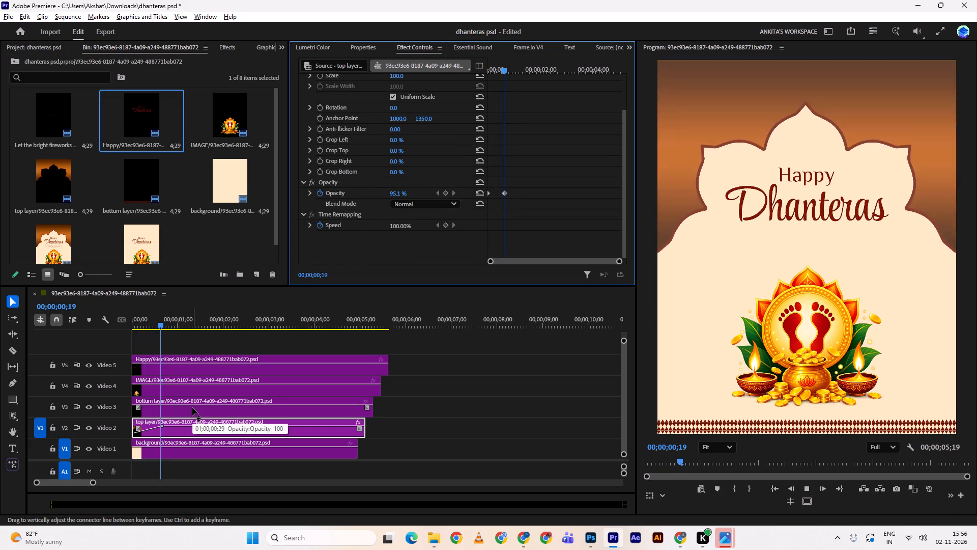
pyautogui.press('space')
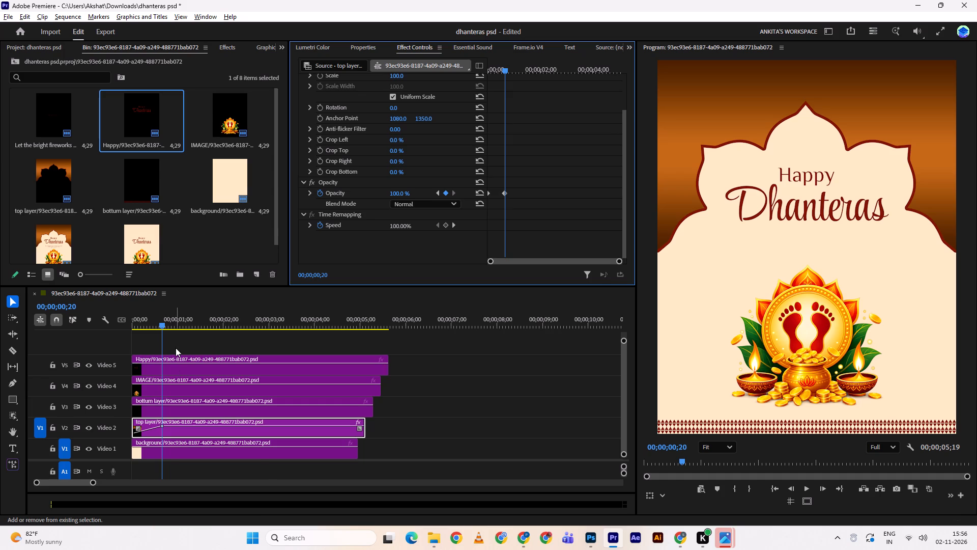
# Fade in the bottum layer with Opacity keyframes of 0% at 00;00;00;26 and 100% at 00;00;01;00, and preview it.
pyautogui.hotkey('shift', 'Right')
pyautogui.hotkey('shift', 'Right')
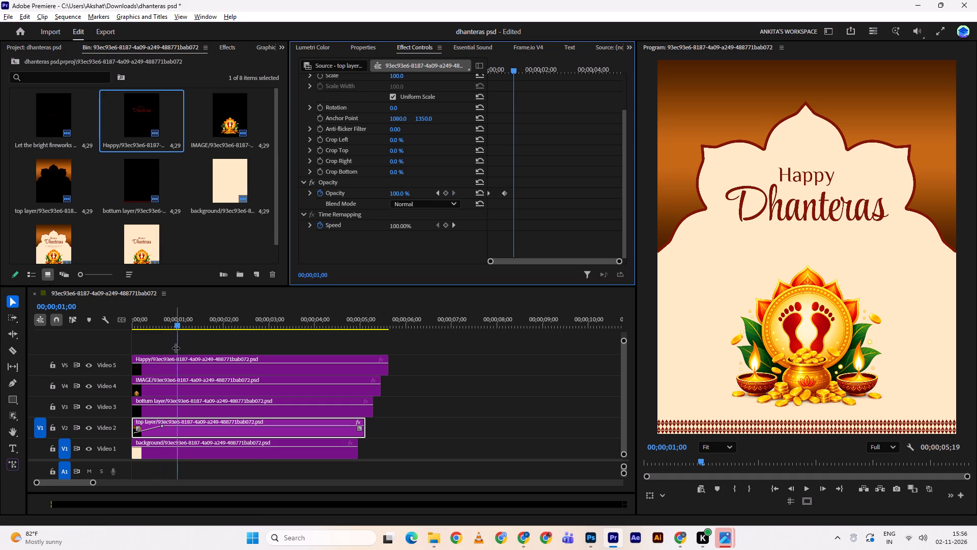
pyautogui.click(179, 406)
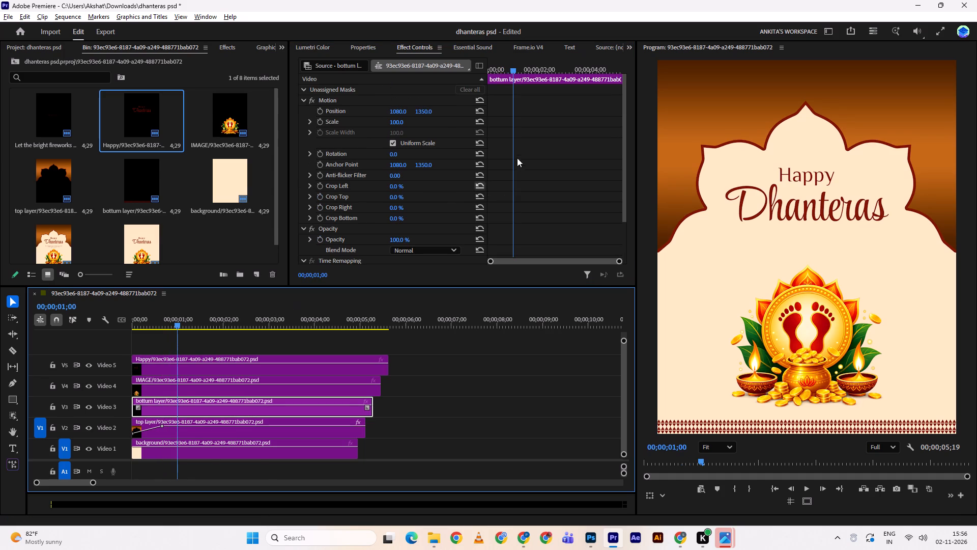
pyautogui.click(319, 239)
pyautogui.moveTo(516, 69); pyautogui.dragTo(498, 69)
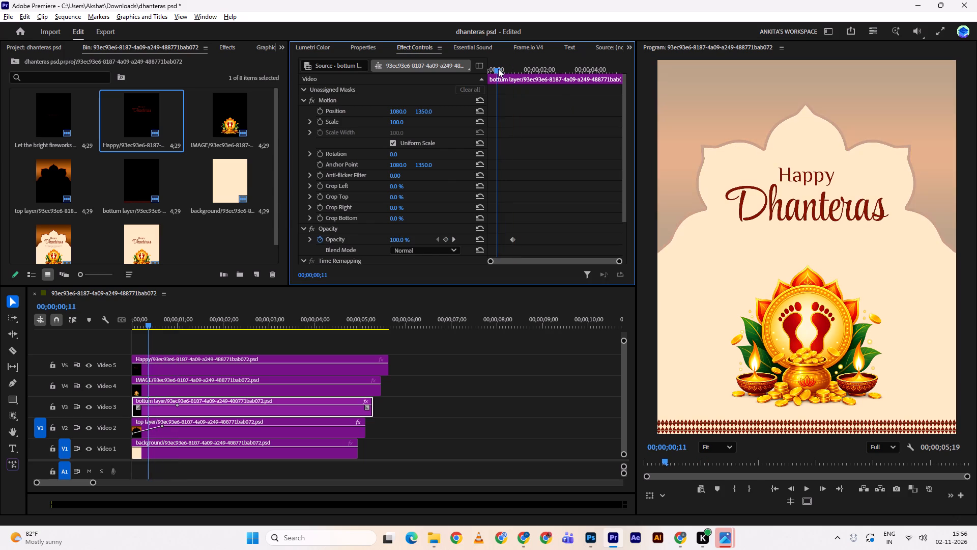
pyautogui.moveTo(498, 69); pyautogui.dragTo(500, 68)
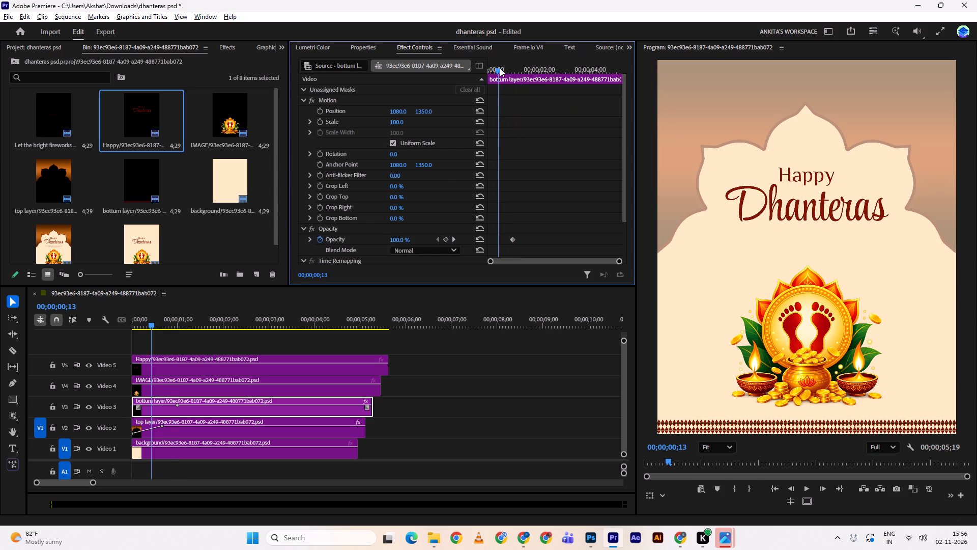
pyautogui.moveTo(500, 68); pyautogui.dragTo(510, 68)
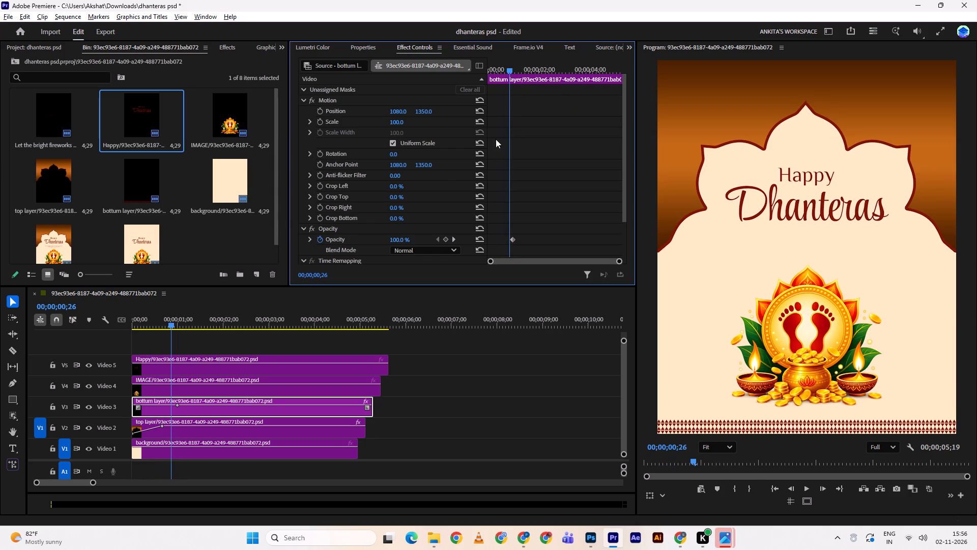
pyautogui.moveTo(402, 243); pyautogui.dragTo(381, 243)
pyautogui.moveTo(402, 239); pyautogui.dragTo(276, 239)
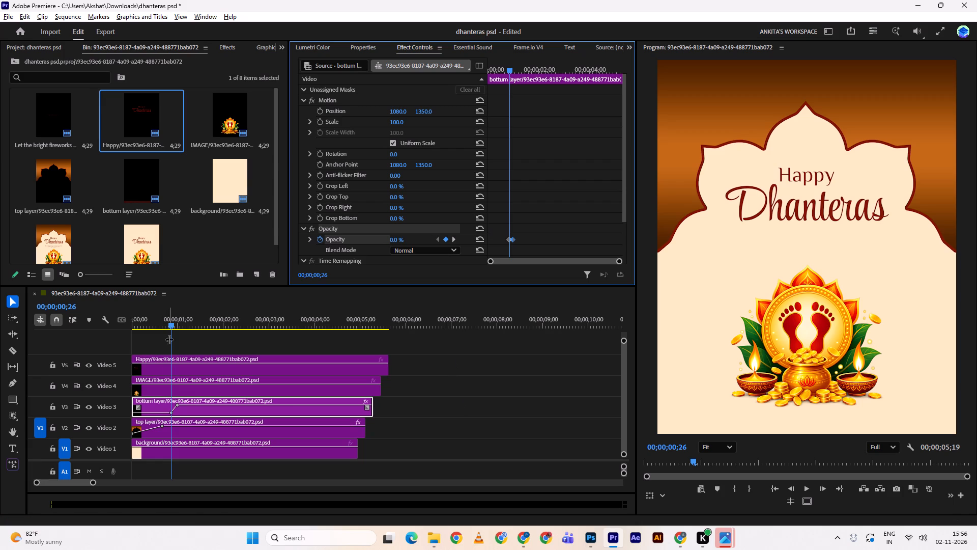
pyautogui.moveTo(168, 323); pyautogui.dragTo(101, 331)
pyautogui.press('space')
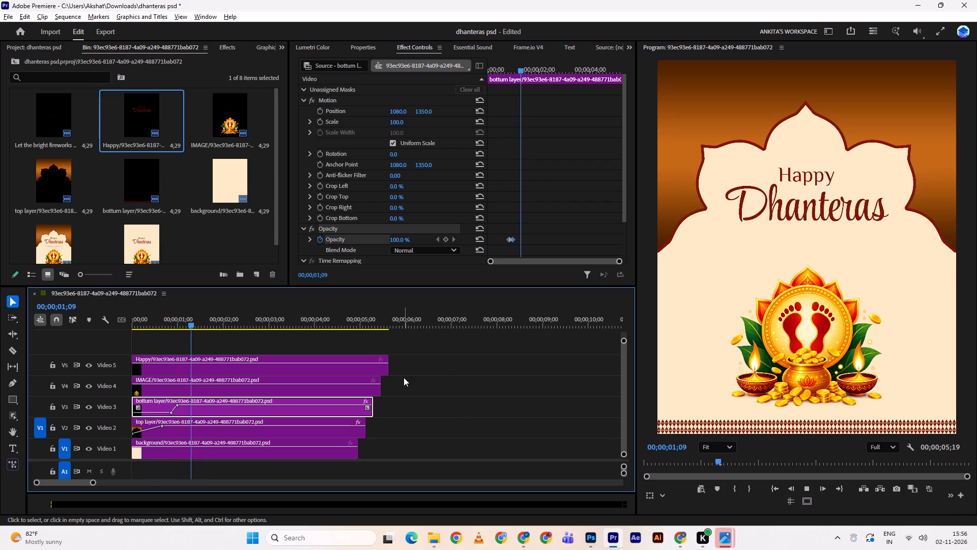
pyautogui.press('space')
# Add a 100% Opacity keyframe to the IMAGE layer on Video 4 at 00;00;01;10.
pyautogui.doubleClick(217, 384)
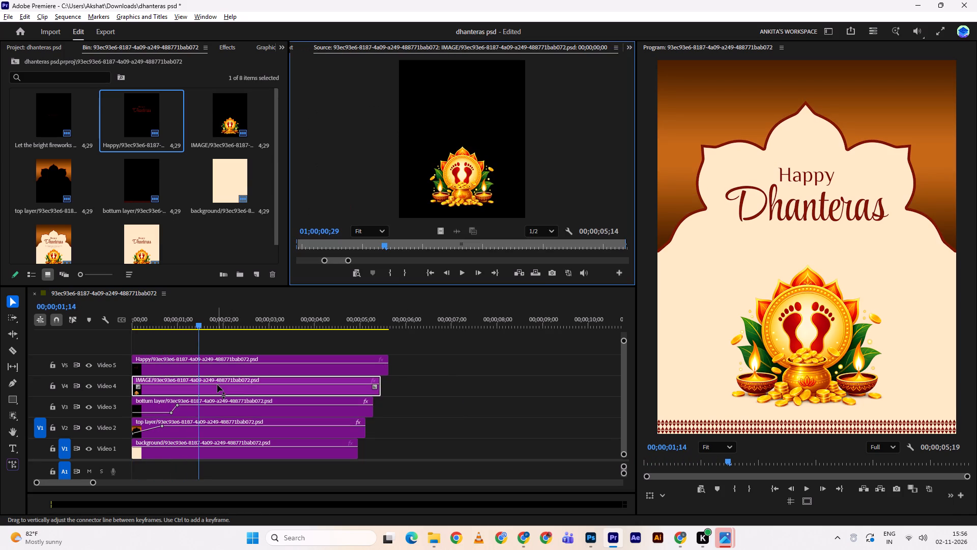
pyautogui.keyDown('shift'); pyautogui.moveTo(195, 323); pyautogui.dragTo(175, 319); pyautogui.keyUp('shift')
pyautogui.keyDown('shift'); pyautogui.click(175, 319); pyautogui.keyUp('shift')
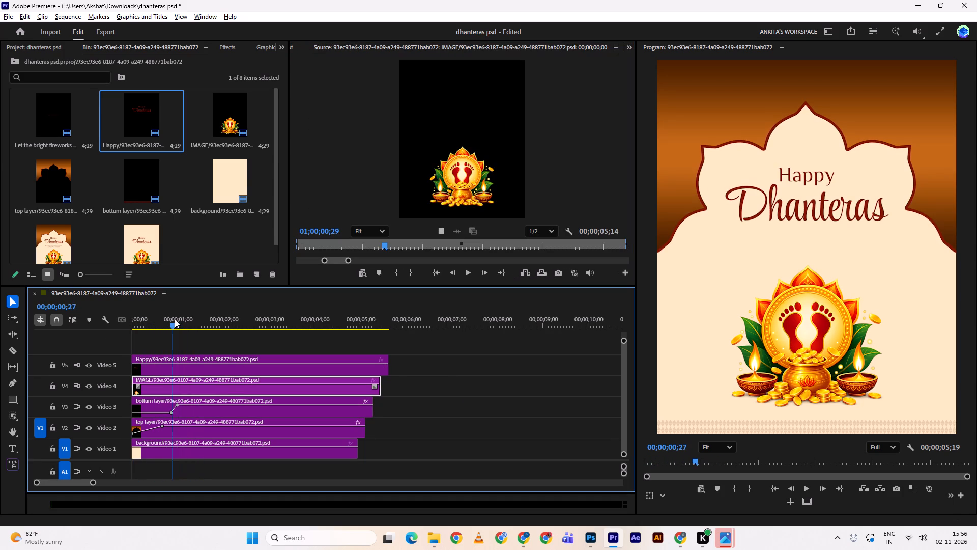
pyautogui.keyDown('shift'); pyautogui.moveTo(175, 319); pyautogui.dragTo(179, 320); pyautogui.keyUp('shift')
pyautogui.keyDown('shift'); pyautogui.doubleClick(179, 320); pyautogui.keyUp('shift')
pyautogui.hotkey('shift', 'Right')
pyautogui.hotkey('shift', 'Right')
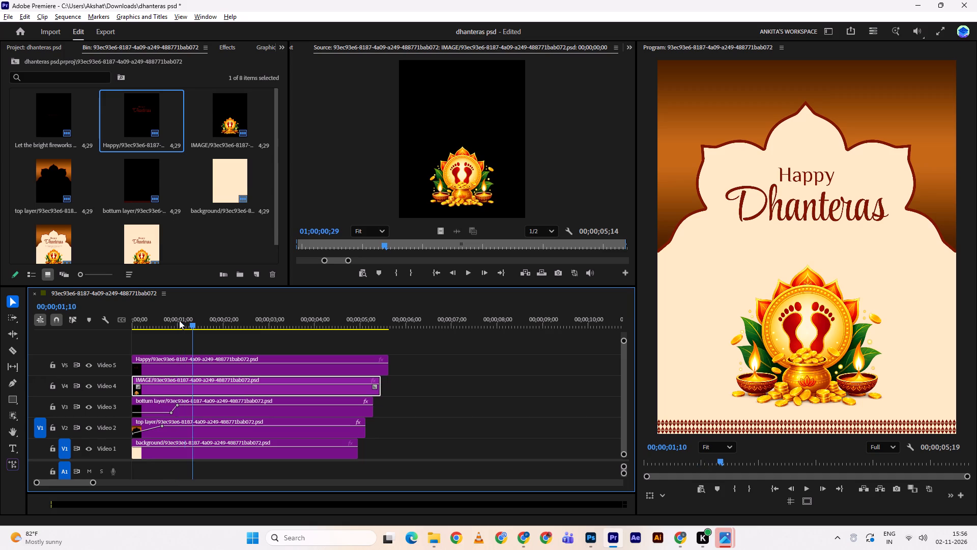
pyautogui.scroll(2, 323, 47)
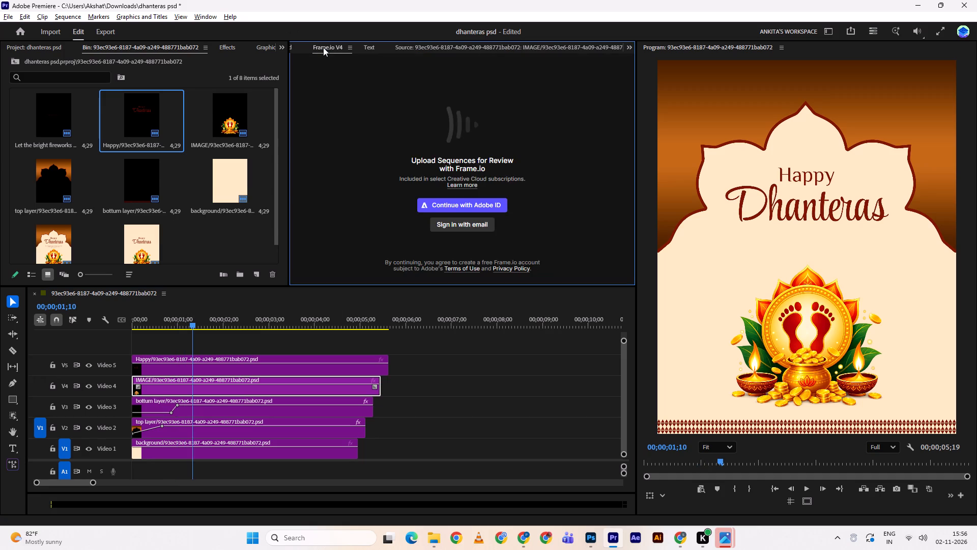
pyautogui.scroll(2, 323, 47)
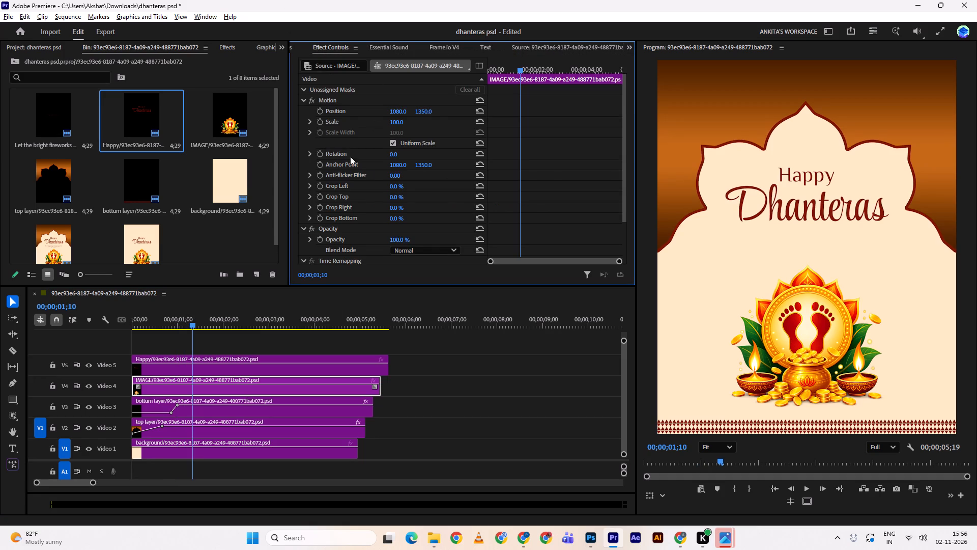
pyautogui.scroll(-9, 375, 180)
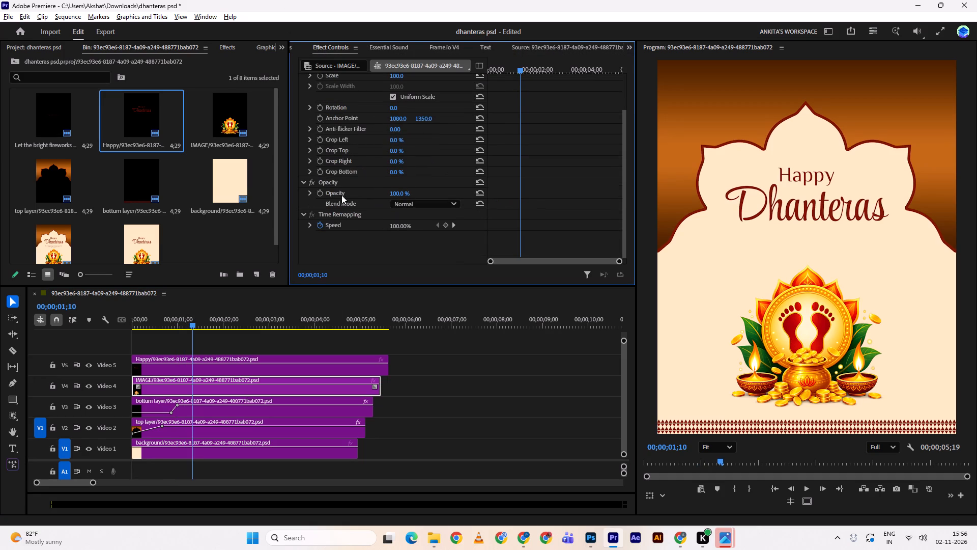
pyautogui.doubleClick(319, 193)
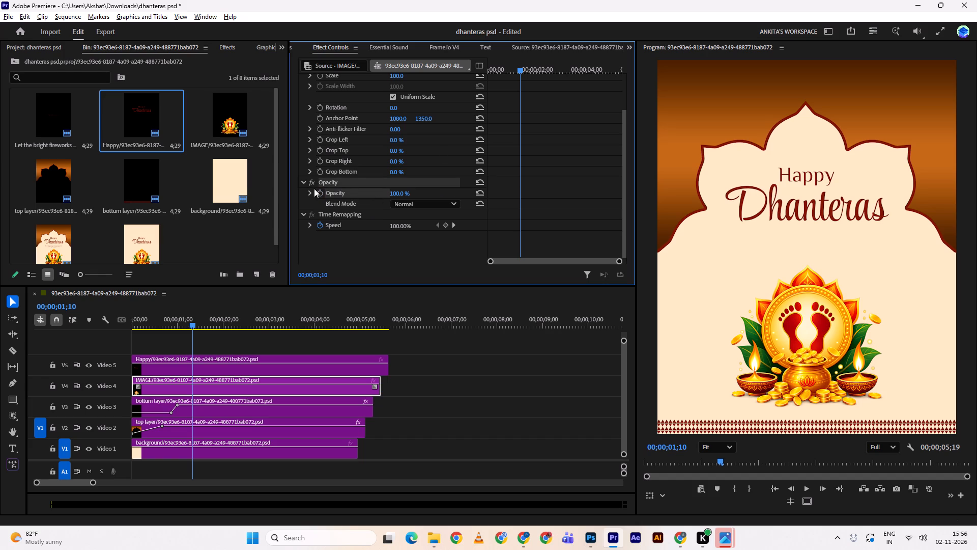
pyautogui.doubleClick(320, 189)
pyautogui.click(321, 193)
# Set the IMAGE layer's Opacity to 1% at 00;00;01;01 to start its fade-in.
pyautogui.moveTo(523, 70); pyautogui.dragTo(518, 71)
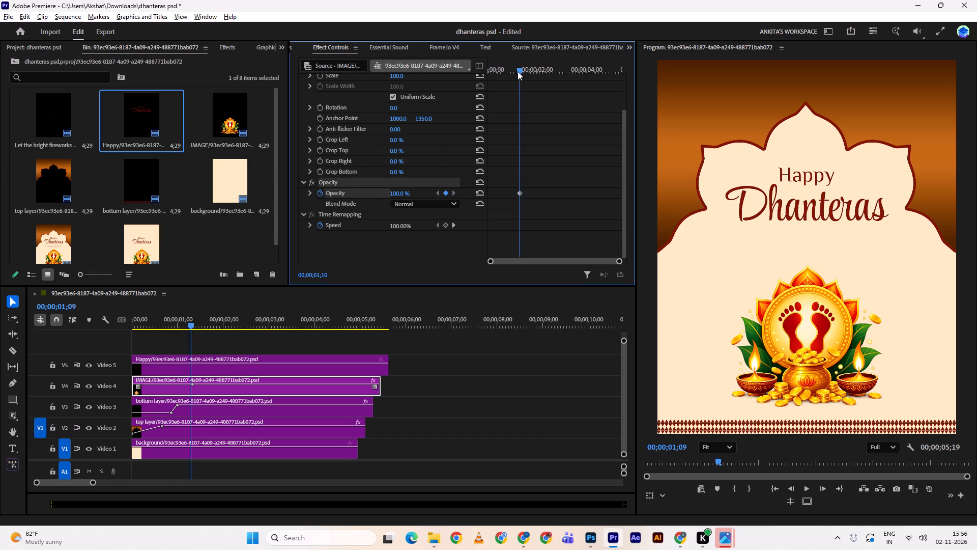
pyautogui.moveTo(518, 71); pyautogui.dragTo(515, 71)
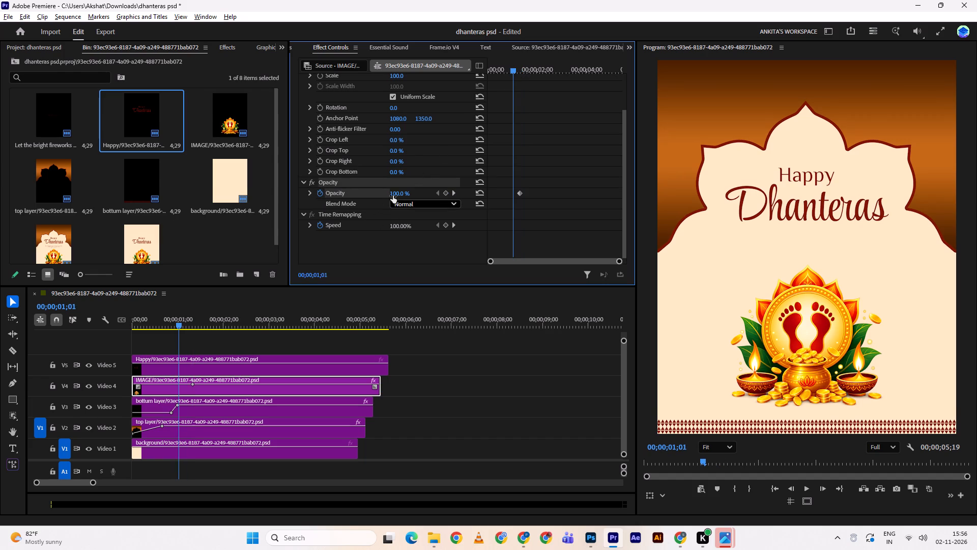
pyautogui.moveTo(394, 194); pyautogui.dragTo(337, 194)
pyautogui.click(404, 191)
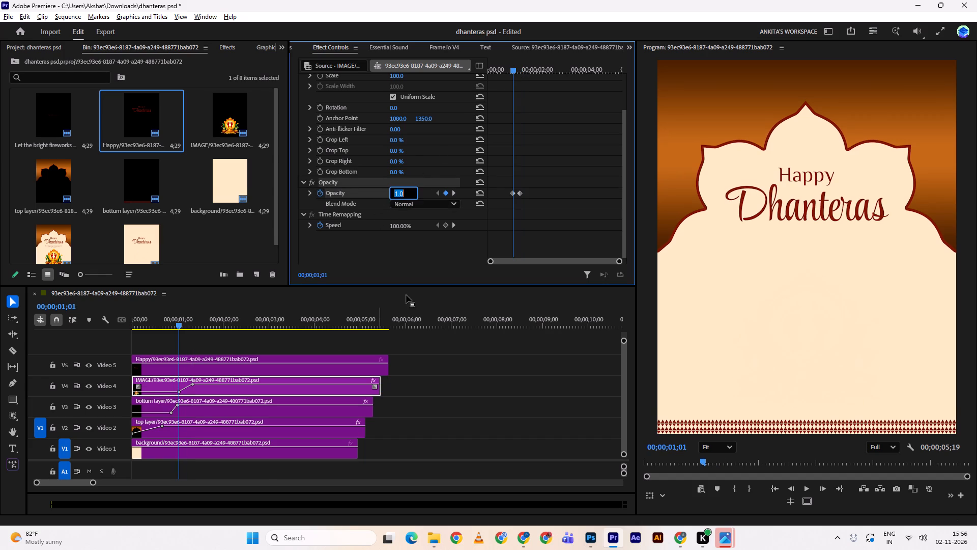
# Play the opening of the sequence several times to check how the top, bottum and IMAGE layers fade in.
pyautogui.moveTo(174, 325); pyautogui.dragTo(165, 323)
pyautogui.press('space')
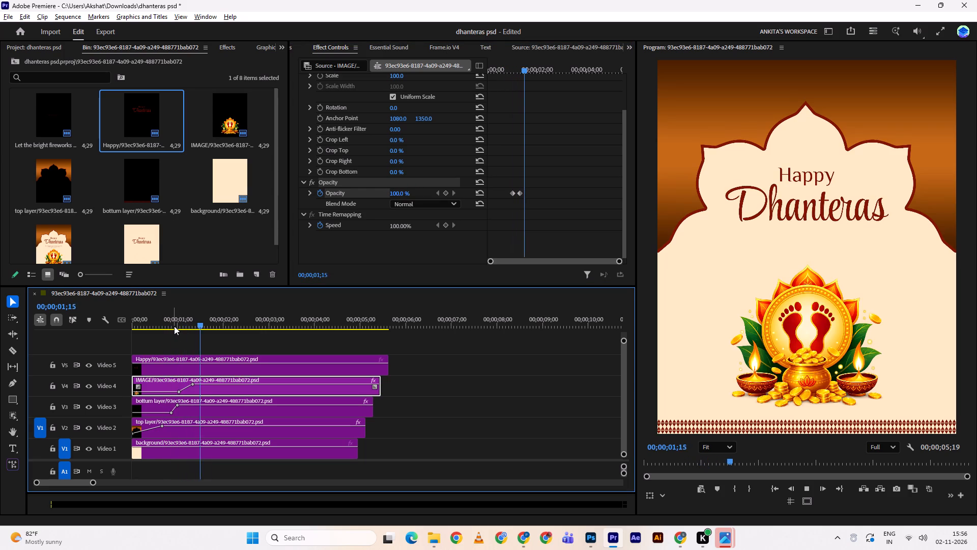
pyautogui.moveTo(173, 318); pyautogui.dragTo(101, 321)
pyautogui.press('space')
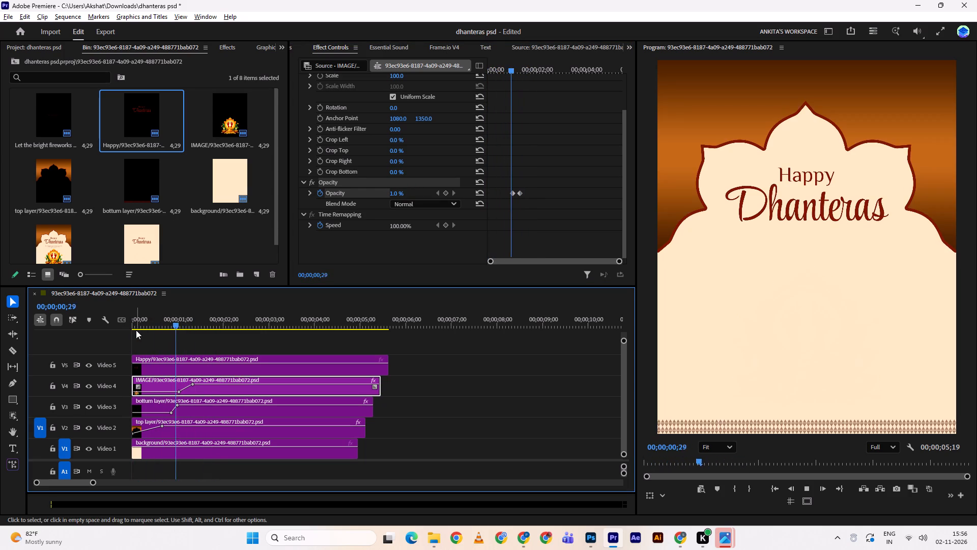
pyautogui.press('space')
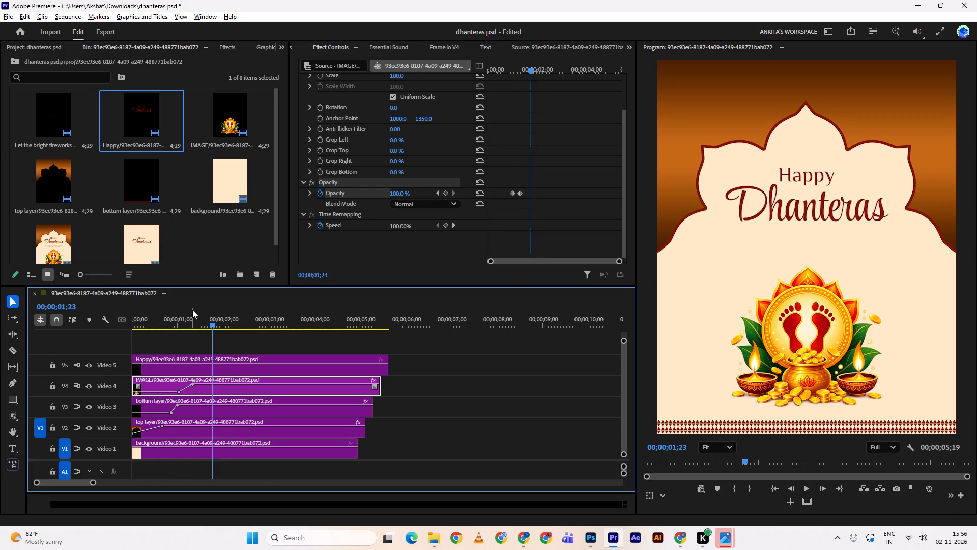
pyautogui.moveTo(198, 315); pyautogui.dragTo(132, 316)
pyautogui.click(132, 316)
pyautogui.press('space')
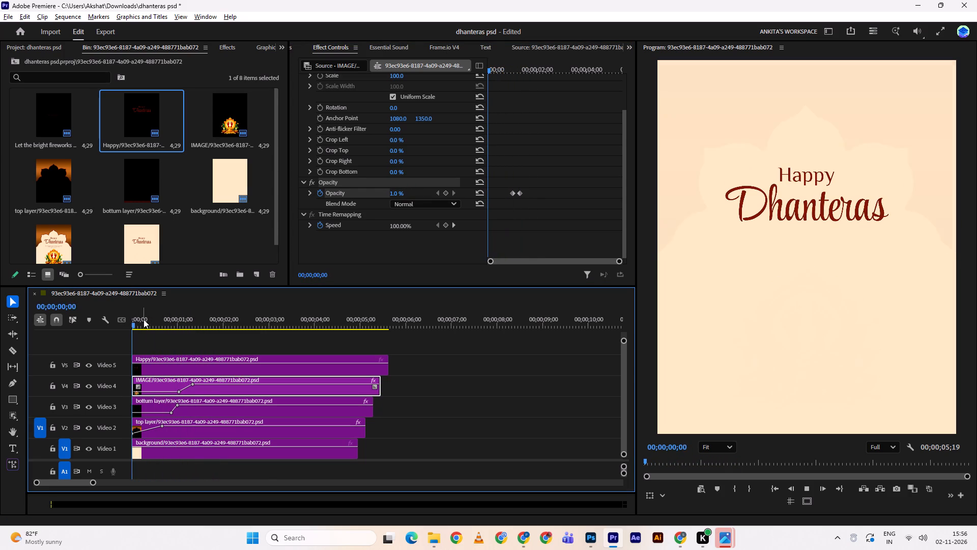
pyautogui.press('space')
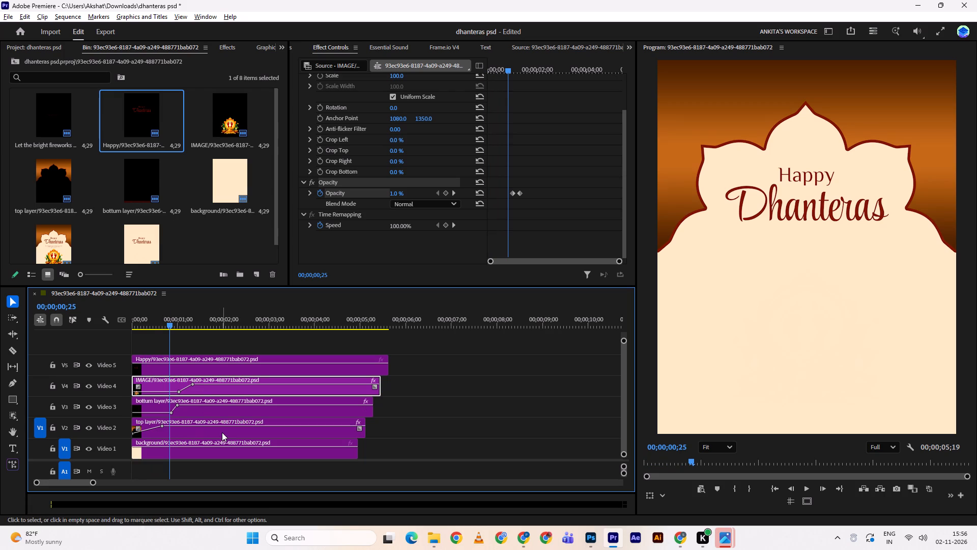
pyautogui.press('space')
pyautogui.press('space')
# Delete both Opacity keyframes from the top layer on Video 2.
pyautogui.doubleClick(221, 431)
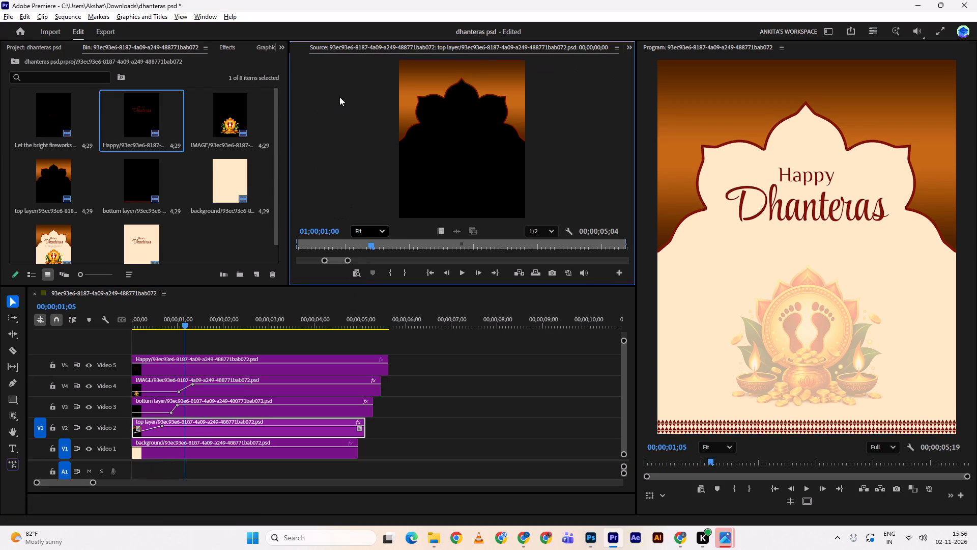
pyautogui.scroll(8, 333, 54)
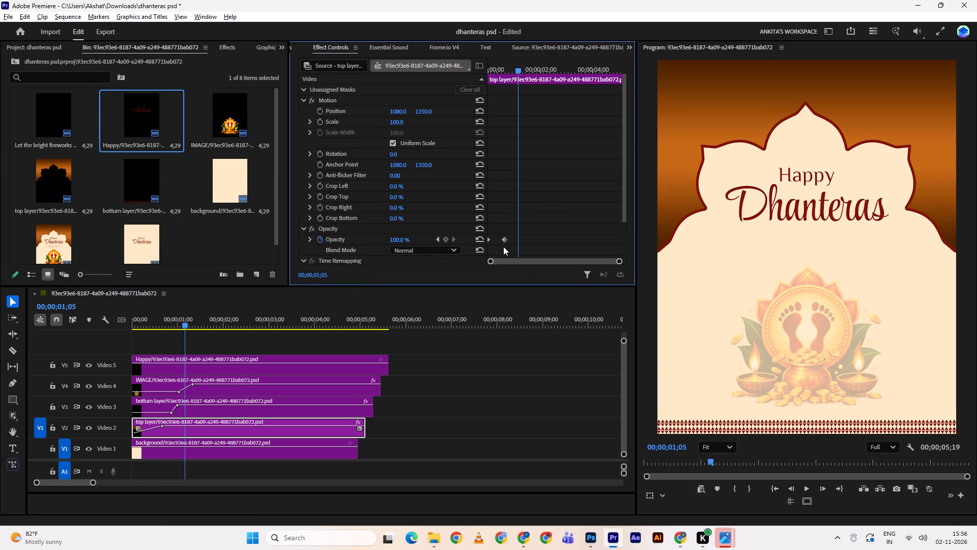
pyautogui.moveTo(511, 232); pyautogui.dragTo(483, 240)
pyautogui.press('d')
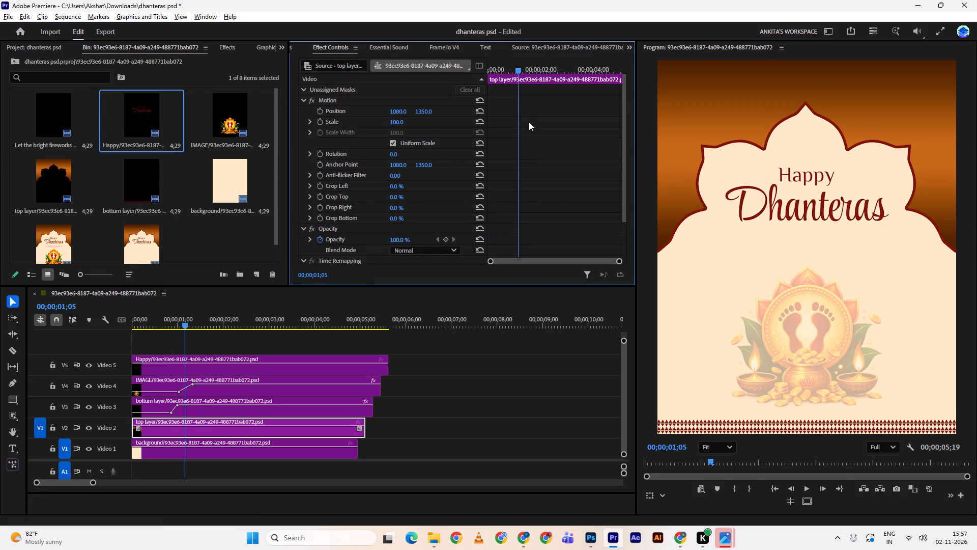
# Scrub through the opening to examine how the layers appear without the top layer's fade.
pyautogui.moveTo(516, 66); pyautogui.dragTo(496, 70)
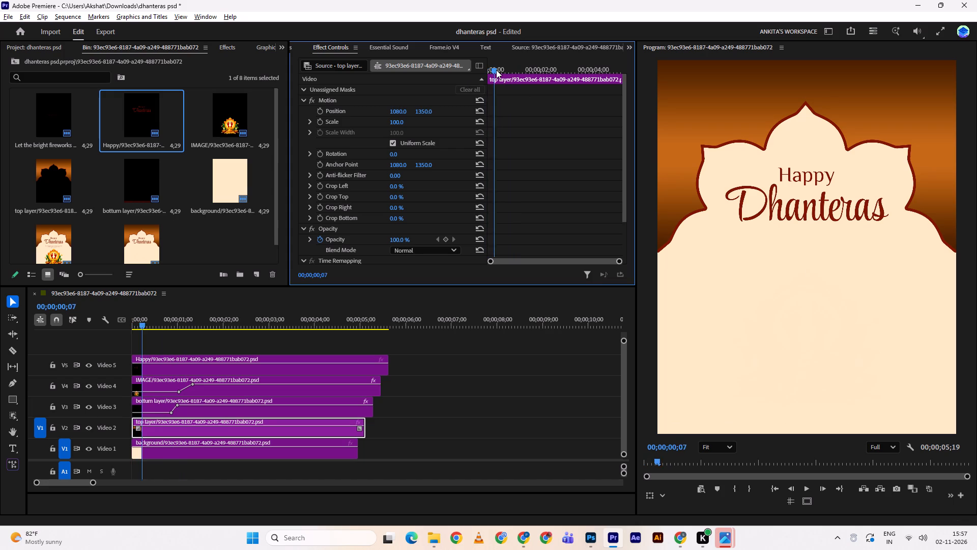
pyautogui.moveTo(496, 70); pyautogui.dragTo(506, 66)
pyautogui.click(506, 66)
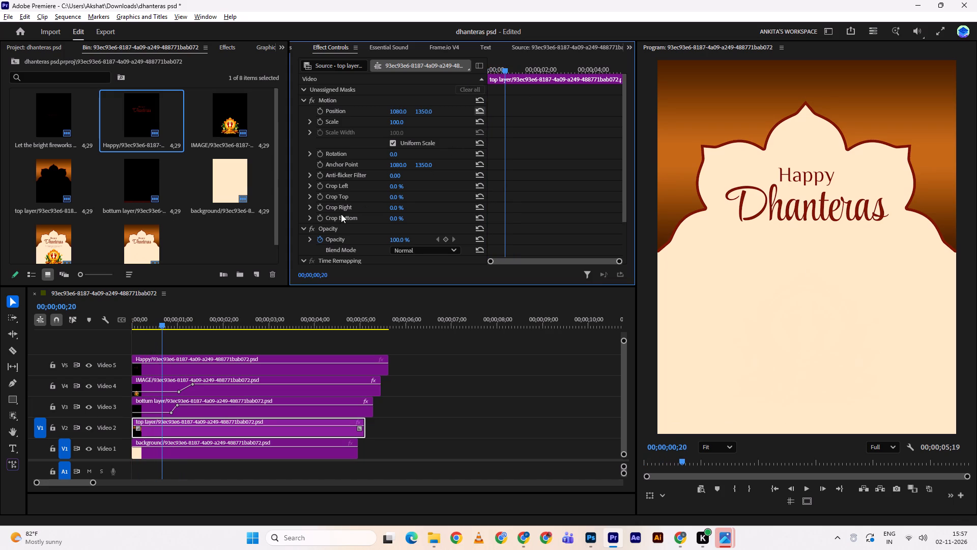
pyautogui.scroll(-1, 355, 228)
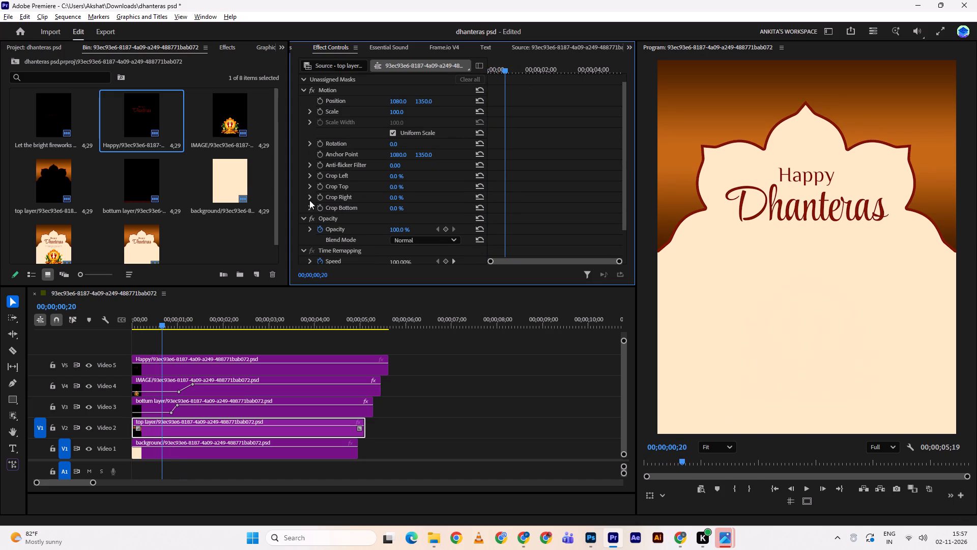
pyautogui.scroll(-3, 360, 213)
pyautogui.scroll(2, 360, 213)
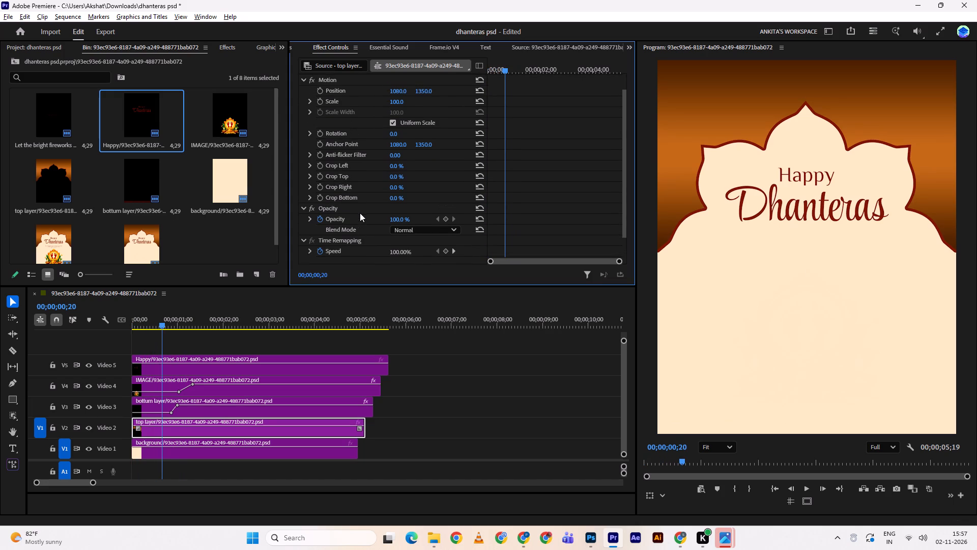
pyautogui.scroll(4, 358, 208)
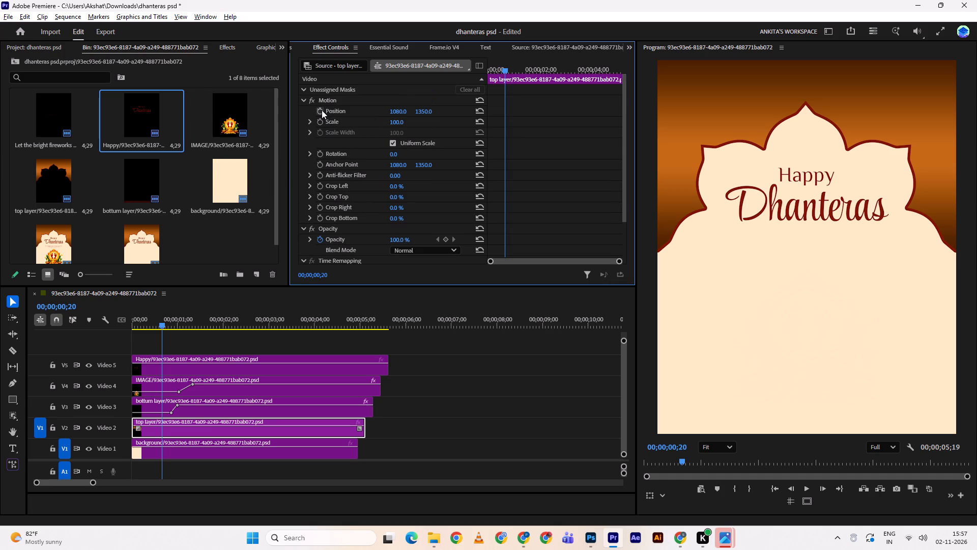
pyautogui.moveTo(501, 71); pyautogui.dragTo(471, 70)
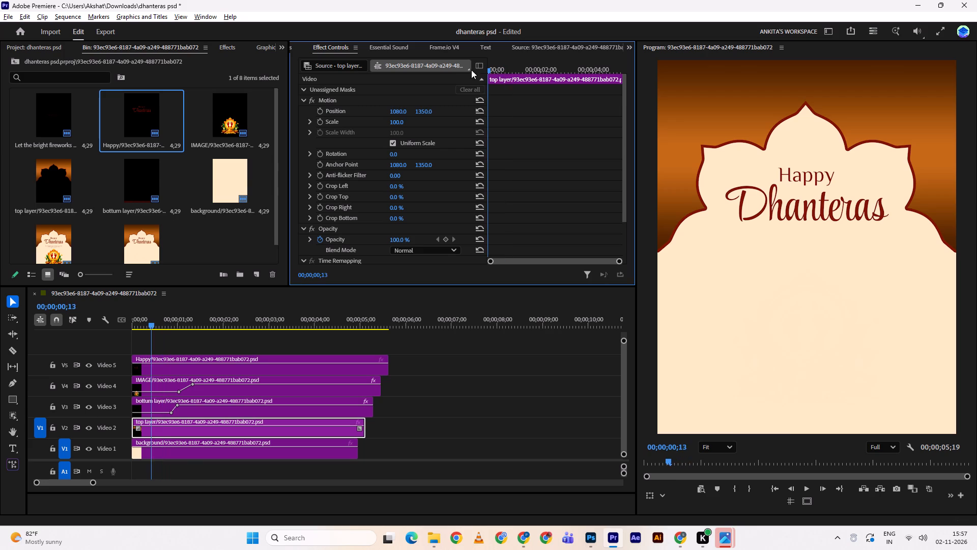
pyautogui.moveTo(471, 70); pyautogui.dragTo(525, 113)
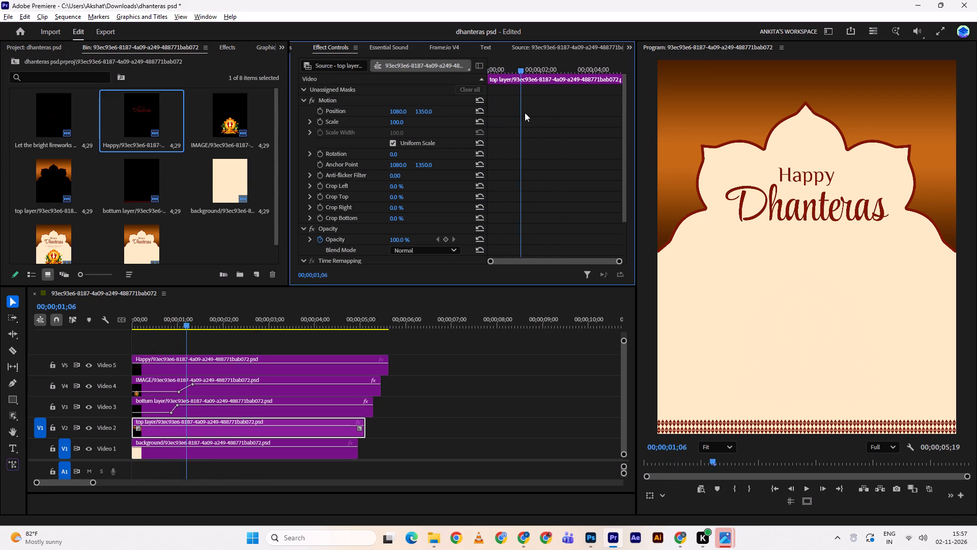
pyautogui.moveTo(525, 113); pyautogui.dragTo(528, 112)
pyautogui.moveTo(159, 328); pyautogui.dragTo(191, 326)
pyautogui.click(397, 455)
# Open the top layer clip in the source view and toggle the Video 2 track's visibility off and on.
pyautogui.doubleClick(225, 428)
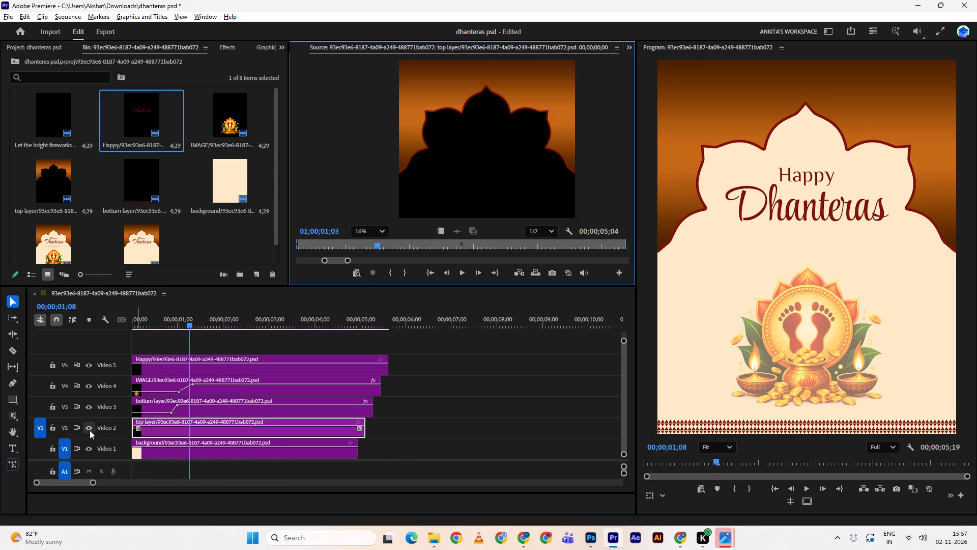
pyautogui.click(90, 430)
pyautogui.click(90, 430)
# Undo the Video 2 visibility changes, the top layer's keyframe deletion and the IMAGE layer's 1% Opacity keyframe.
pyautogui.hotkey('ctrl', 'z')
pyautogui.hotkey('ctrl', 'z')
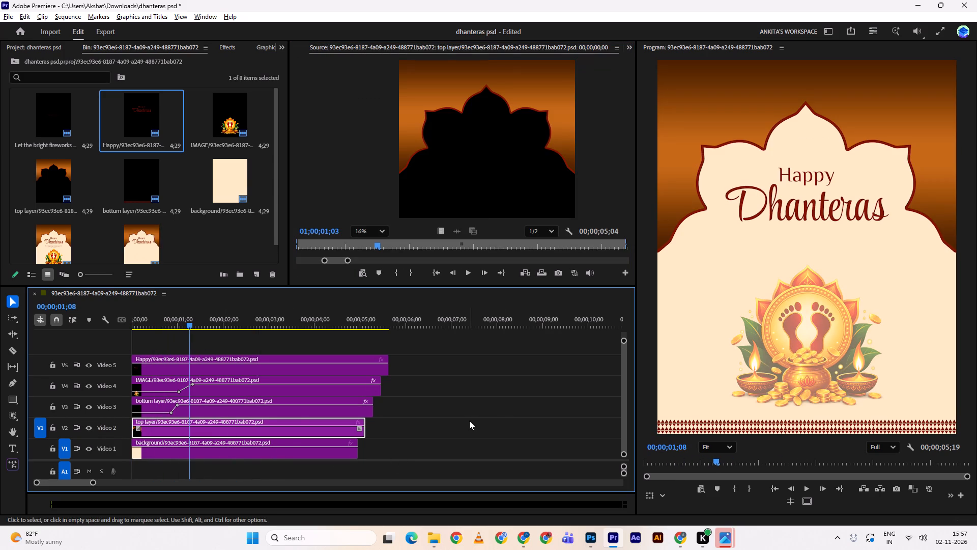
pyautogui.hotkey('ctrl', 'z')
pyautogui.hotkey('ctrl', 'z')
# Examine the bottum layer clip on Video 3 in the source view and by toggling its track visibility around the one-second mark.
pyautogui.click(206, 407)
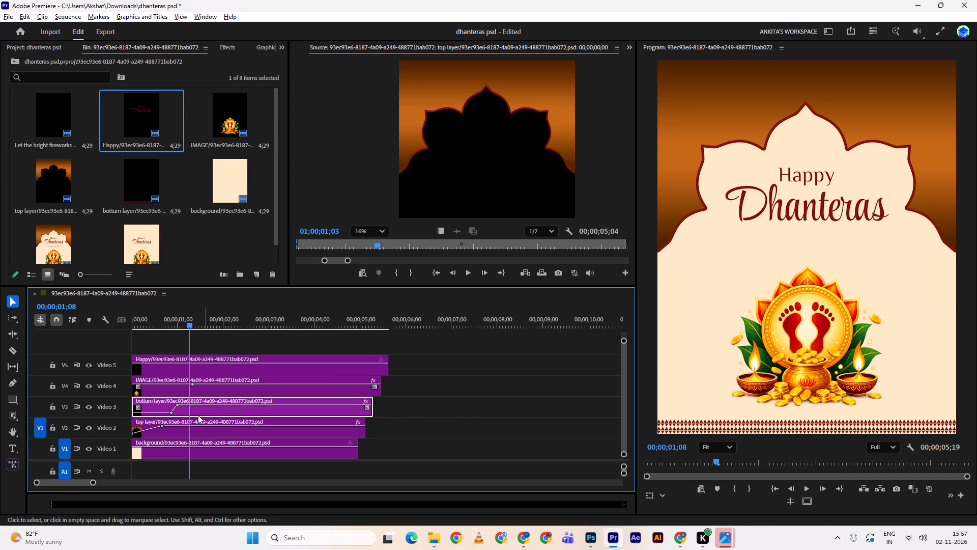
pyautogui.doubleClick(199, 414)
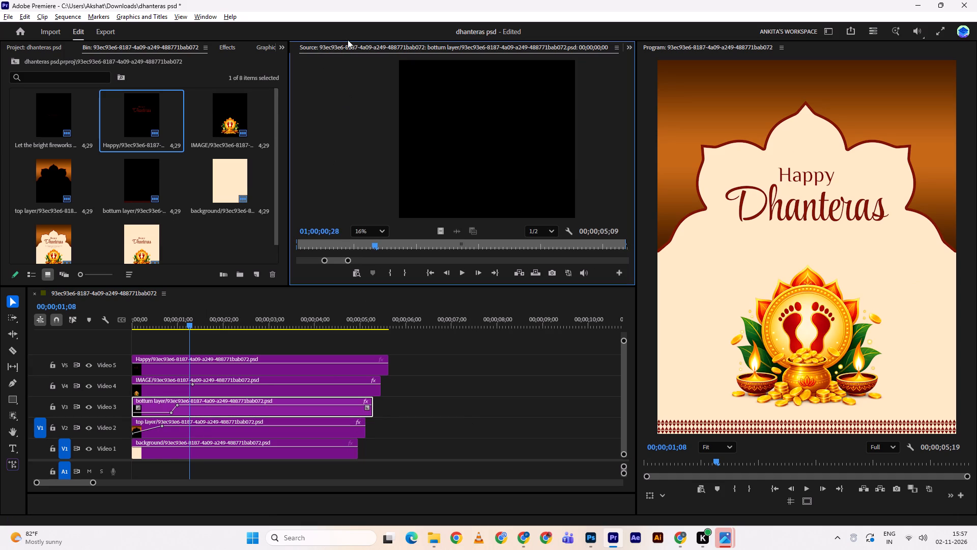
pyautogui.scroll(6, 348, 40)
pyautogui.moveTo(182, 314); pyautogui.dragTo(167, 310)
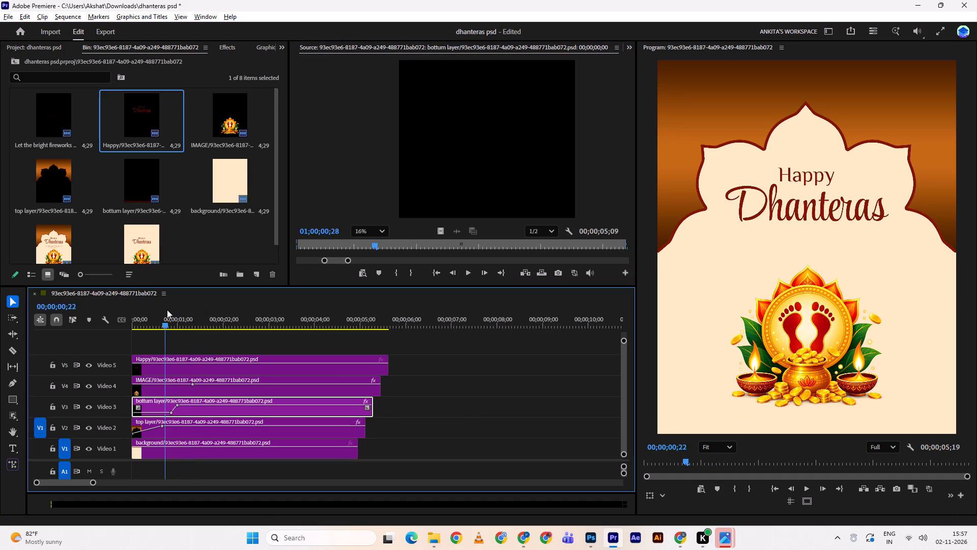
pyautogui.moveTo(167, 310); pyautogui.dragTo(166, 310)
pyautogui.click(93, 406)
pyautogui.click(93, 406)
pyautogui.click(93, 406)
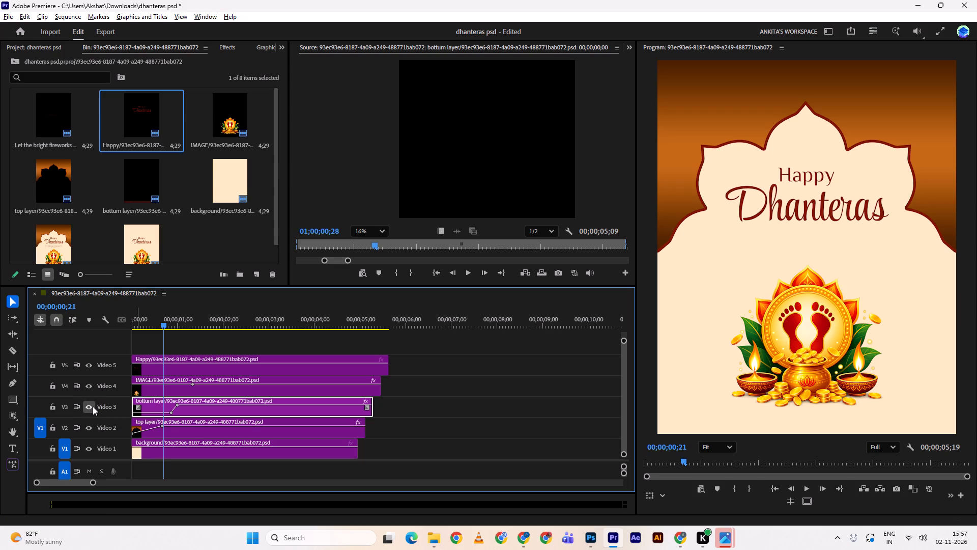
pyautogui.click(93, 406)
pyautogui.click(93, 406)
pyautogui.click(93, 406)
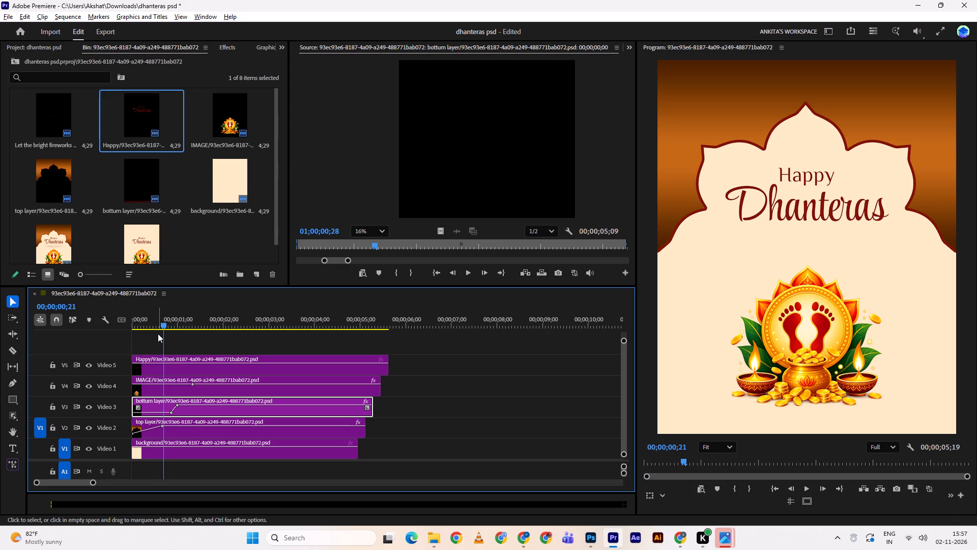
pyautogui.moveTo(163, 319); pyautogui.dragTo(184, 328)
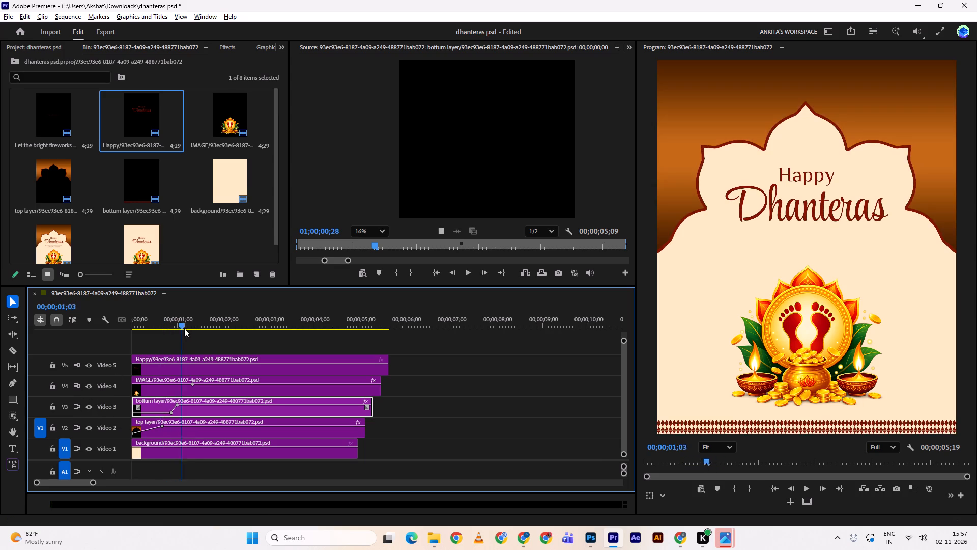
pyautogui.moveTo(184, 328); pyautogui.dragTo(185, 328)
pyautogui.doubleClick(91, 410)
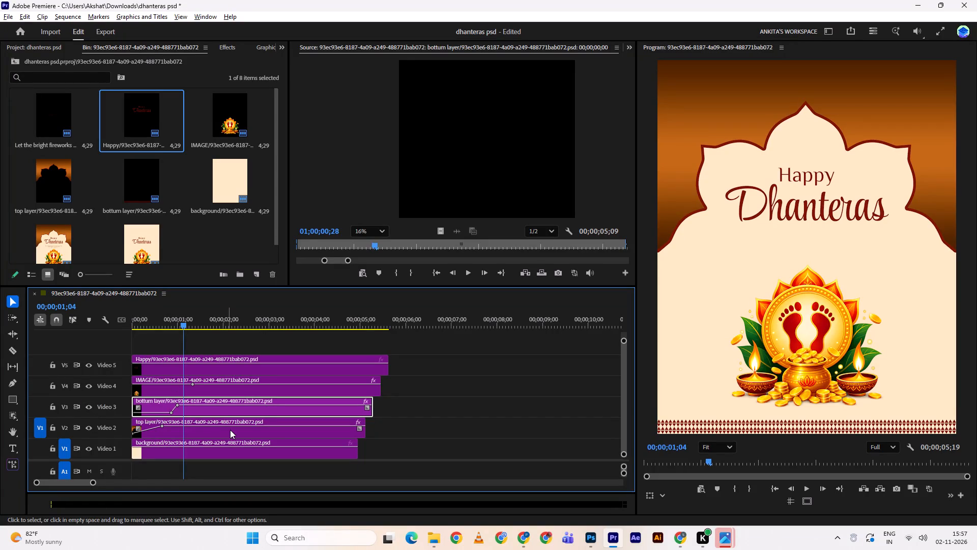
# Delete both Opacity keyframes from the bottum layer clip on Video 3.
pyautogui.scroll(4, 335, 45)
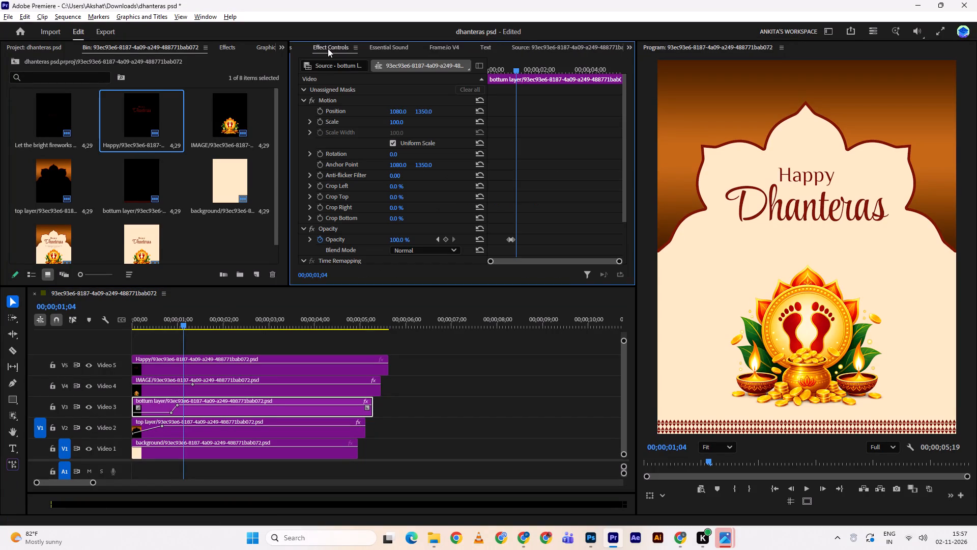
pyautogui.moveTo(526, 229); pyautogui.dragTo(500, 243)
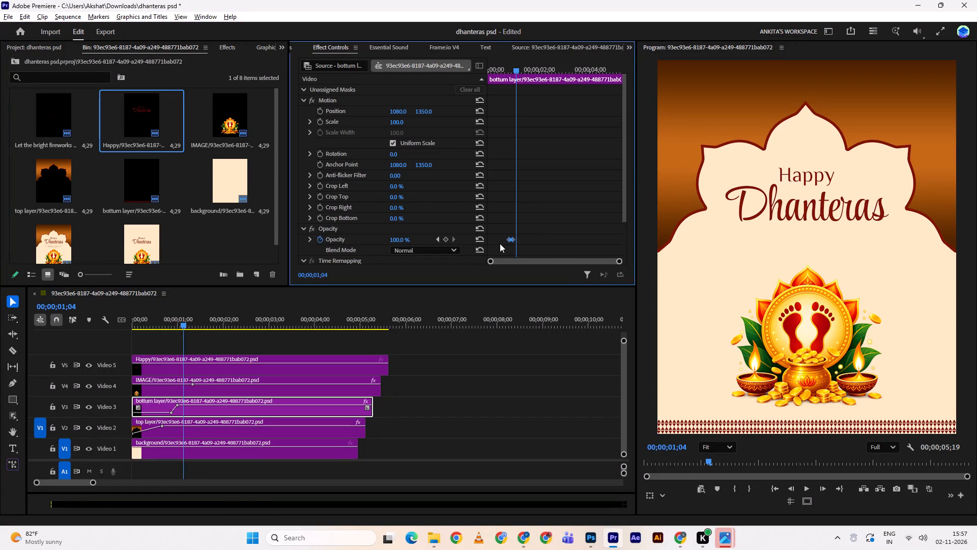
pyautogui.press('d')
# Animate the bottum layer's Position to slide up from below between 00;00;00;17 and 00;00;01;04, ending at 1080, 1350, and preview it.
pyautogui.click(318, 115)
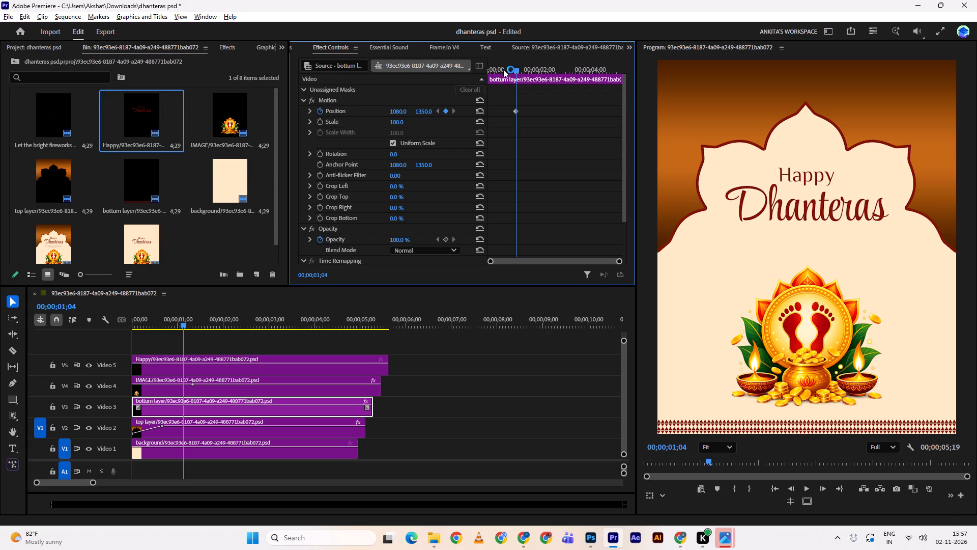
pyautogui.moveTo(508, 73); pyautogui.dragTo(503, 75)
pyautogui.moveTo(427, 110); pyautogui.dragTo(434, 108)
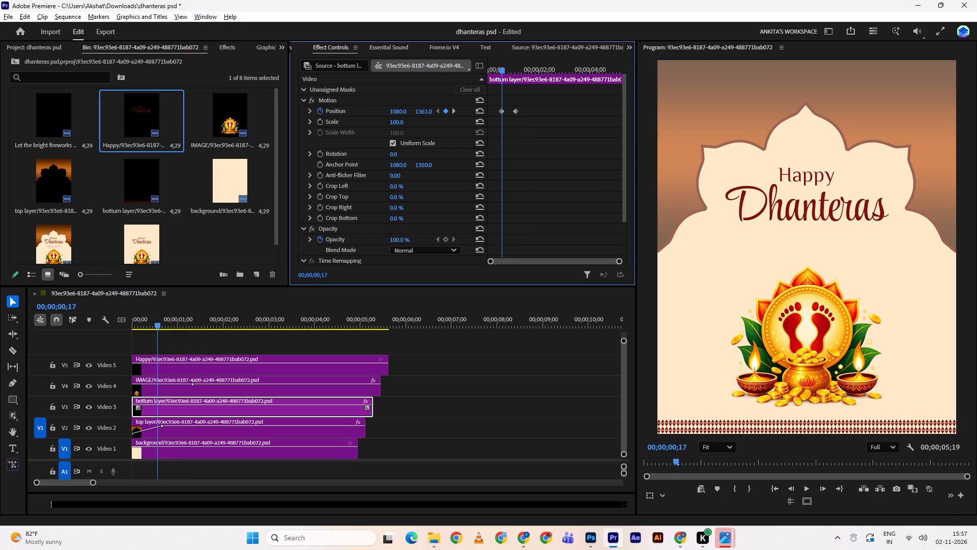
pyautogui.moveTo(434, 108); pyautogui.dragTo(503, 95)
pyautogui.press('space')
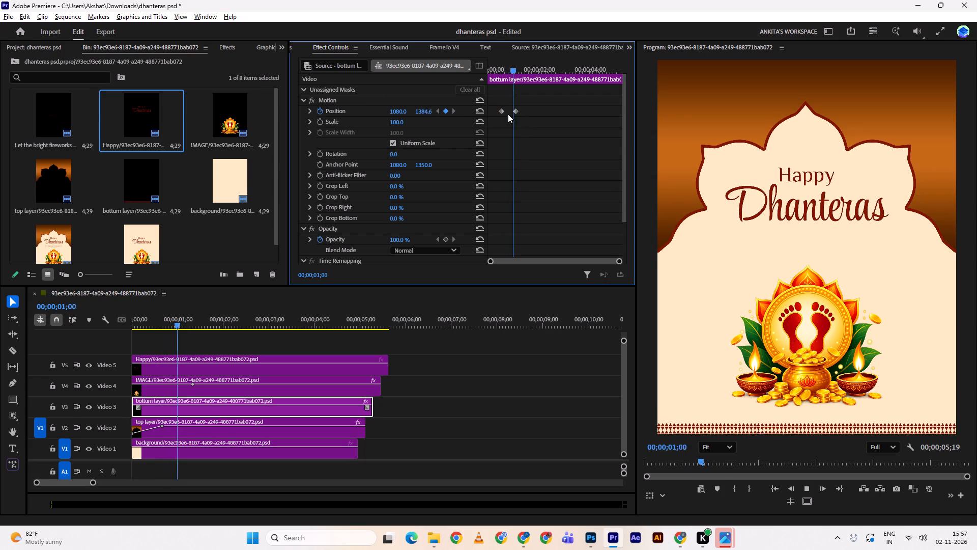
pyautogui.press('space')
pyautogui.moveTo(508, 60); pyautogui.dragTo(435, 96)
pyautogui.press('space')
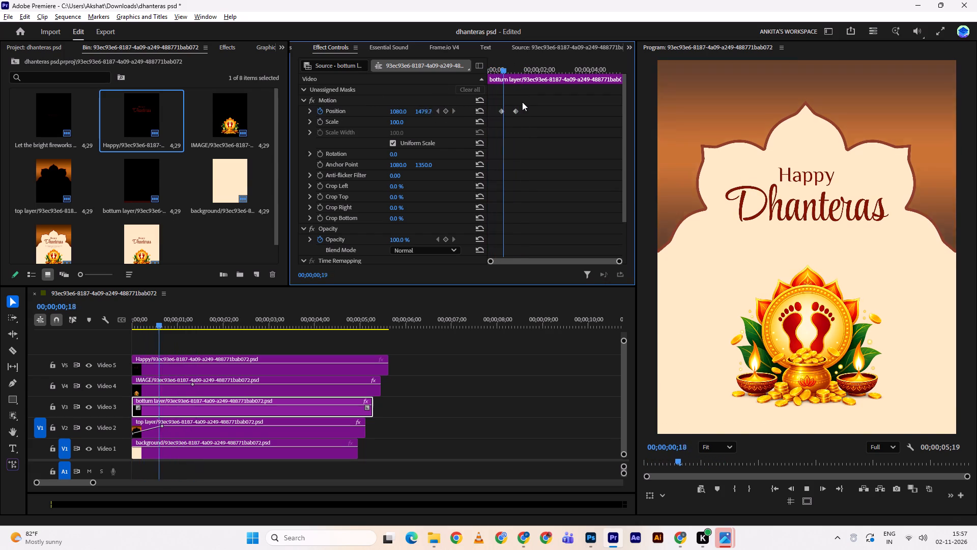
pyautogui.press('space')
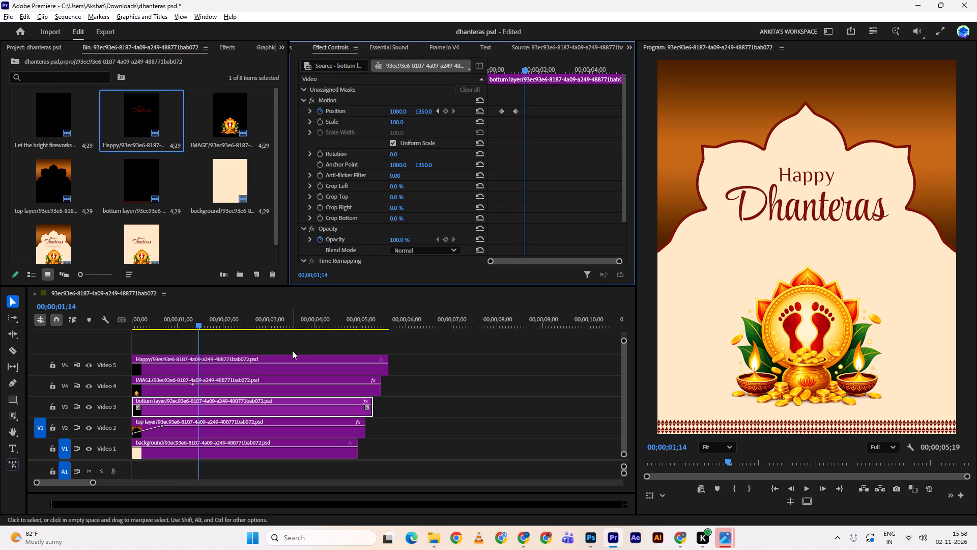
# Check the IMAGE layer on Video 4 by toggling its track visibility, and delete its remaining Opacity keyframe.
pyautogui.click(219, 383)
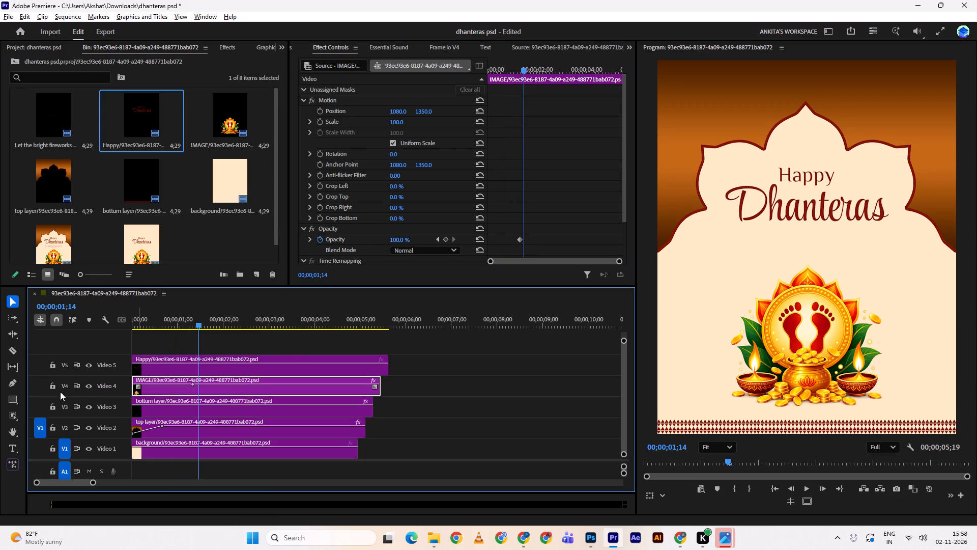
pyautogui.click(87, 385)
pyautogui.click(87, 385)
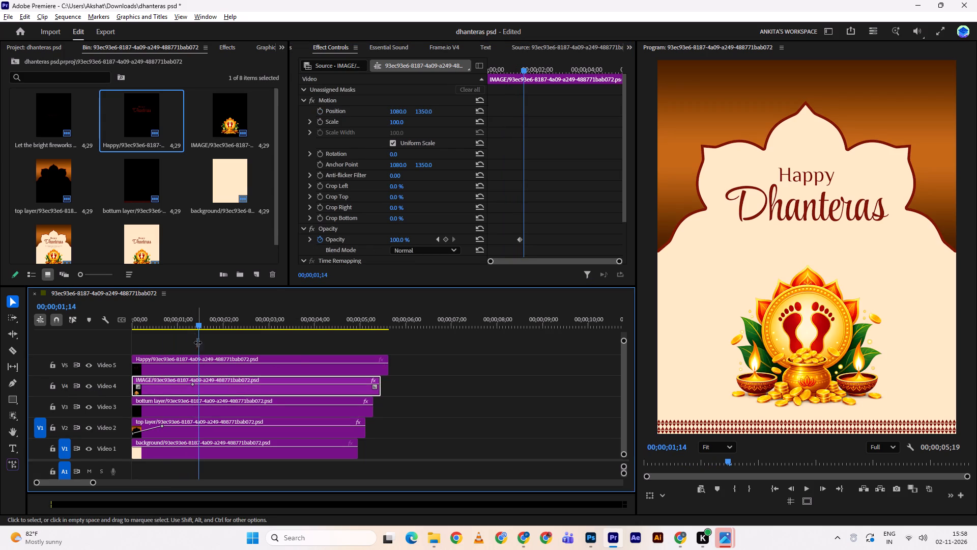
pyautogui.moveTo(522, 219); pyautogui.dragTo(508, 245)
pyautogui.click(508, 245)
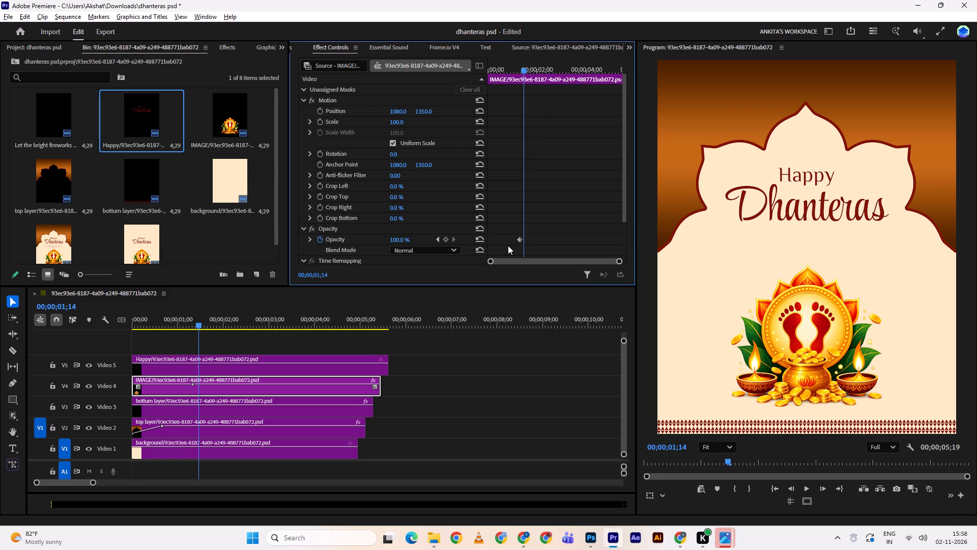
pyautogui.press('d')
pyautogui.moveTo(529, 225); pyautogui.dragTo(518, 250)
pyautogui.click(518, 250)
pyautogui.press('d')
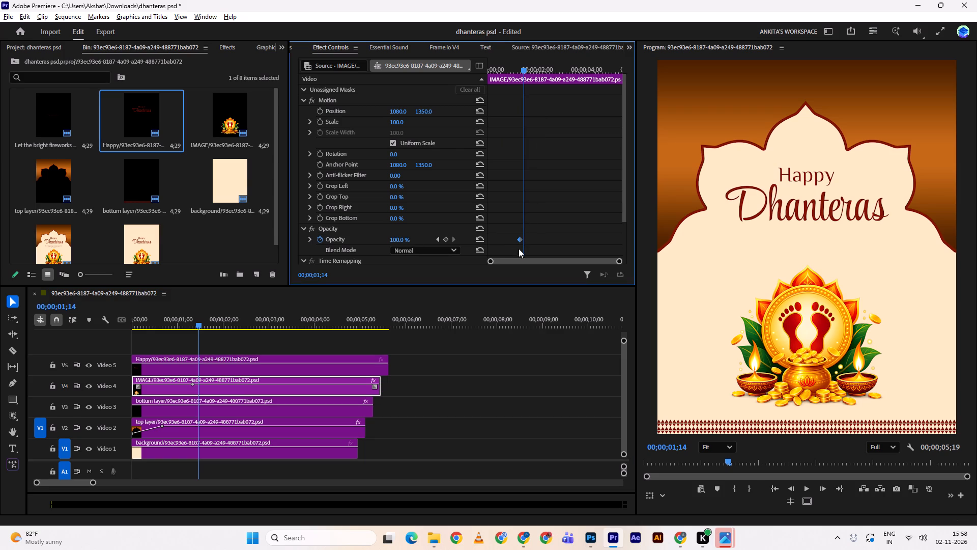
pyautogui.click(522, 240)
pyautogui.press('d')
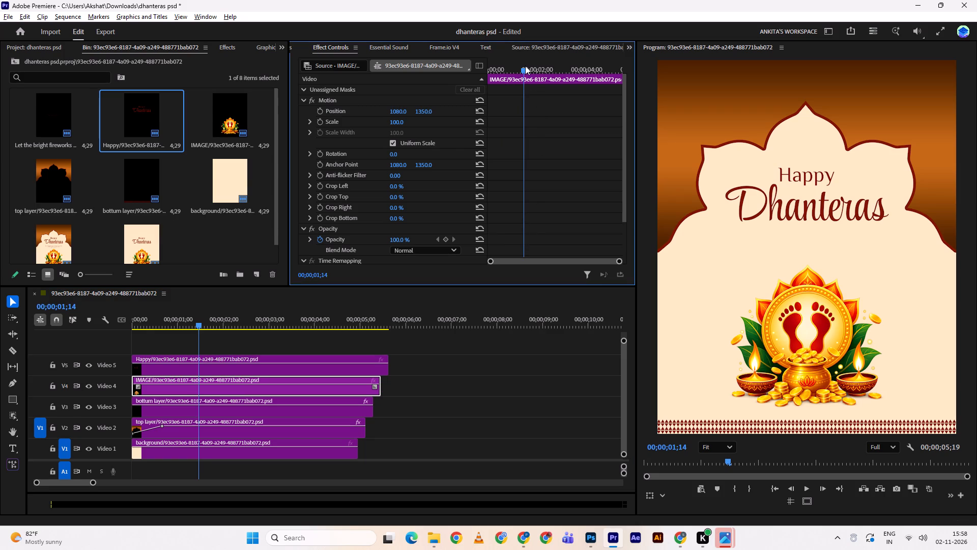
# Add Scale keyframes of 100 to the IMAGE layer at 00;00;01;10 and 00;00;01;21, and return to the first one.
pyautogui.click(525, 66)
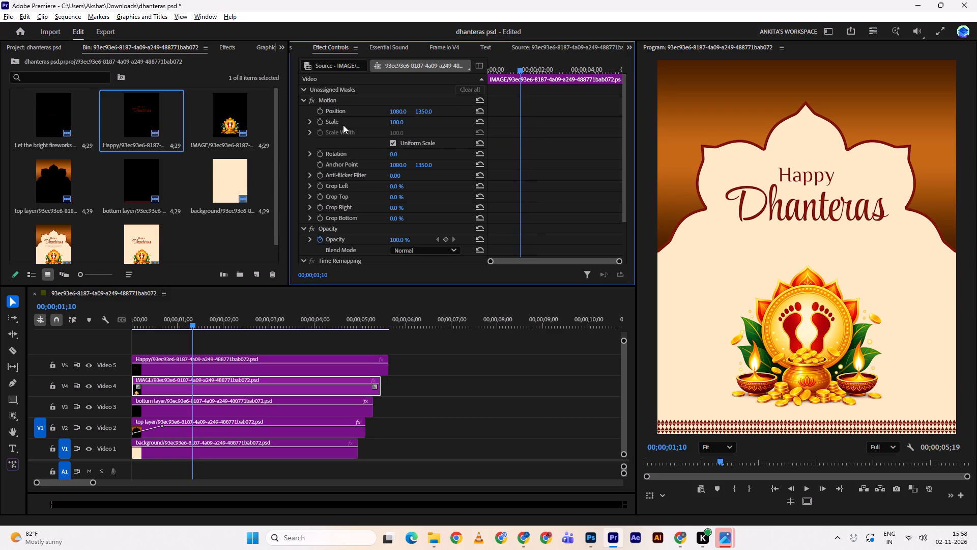
pyautogui.click(322, 119)
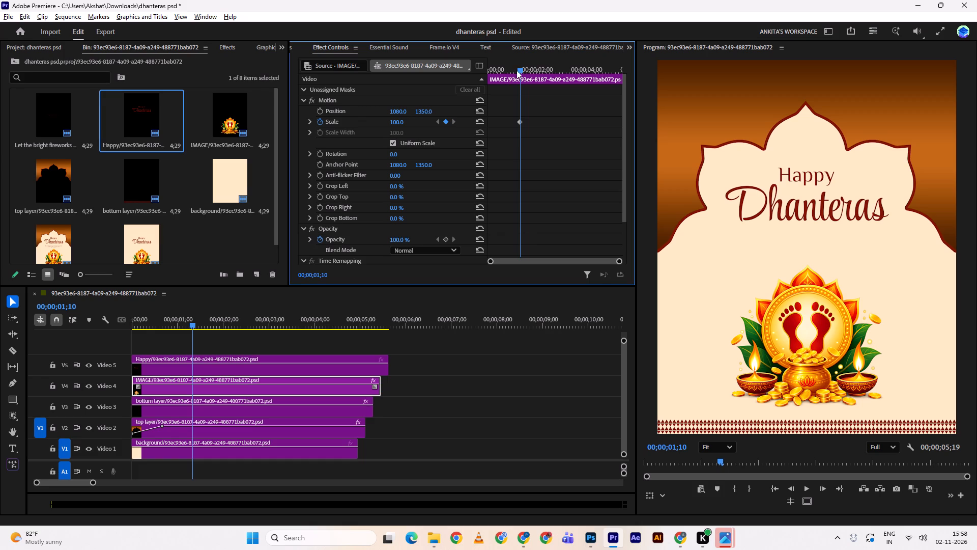
pyautogui.moveTo(519, 69); pyautogui.dragTo(528, 68)
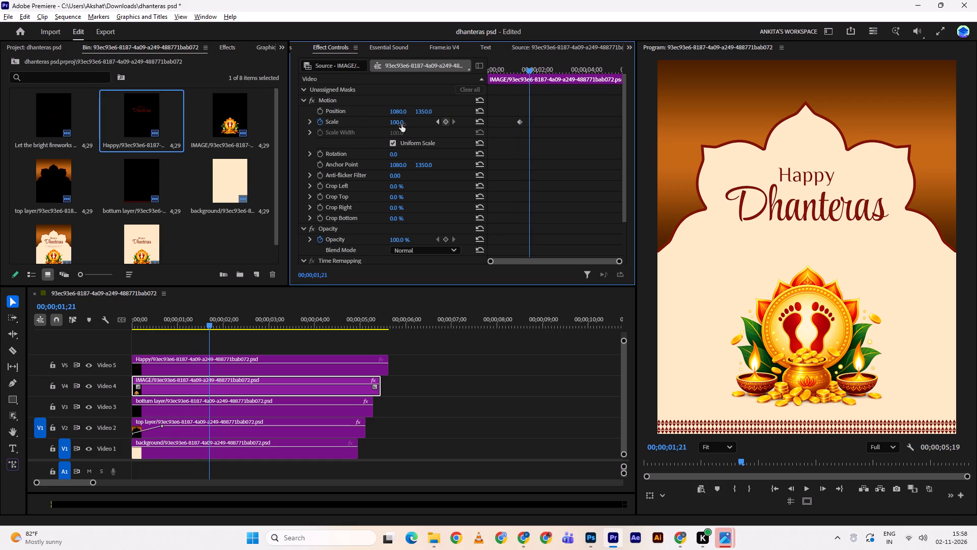
pyautogui.click(444, 122)
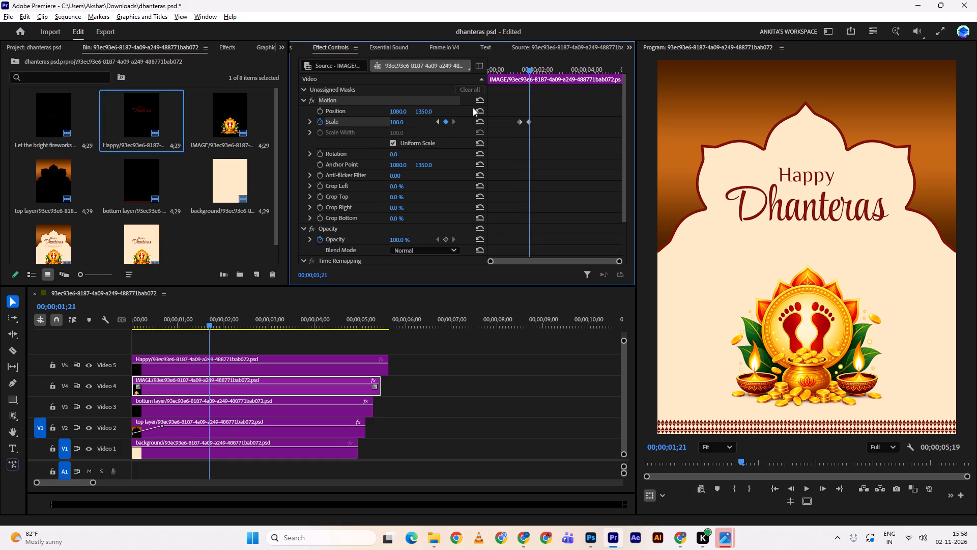
pyautogui.keyDown('shift'); pyautogui.click(522, 68); pyautogui.keyUp('shift')
pyautogui.click(520, 124)
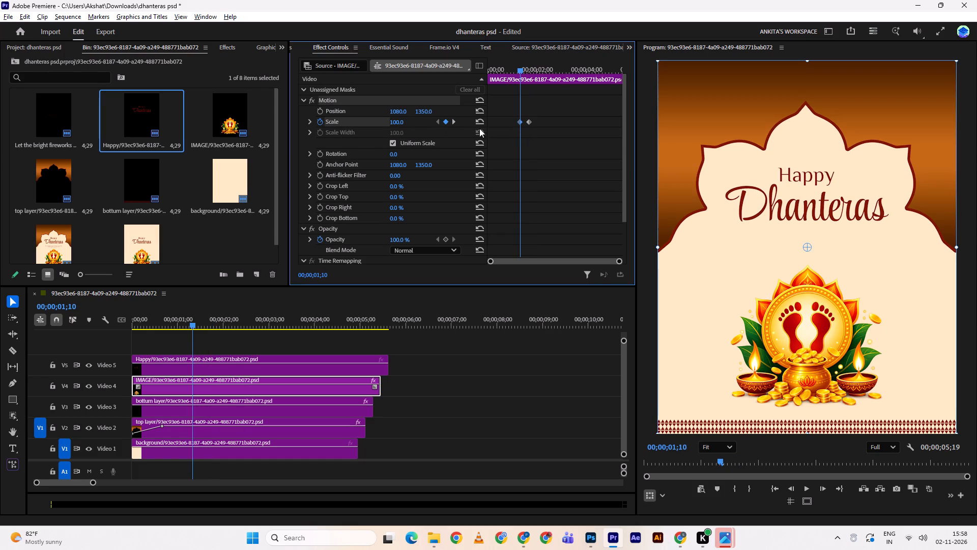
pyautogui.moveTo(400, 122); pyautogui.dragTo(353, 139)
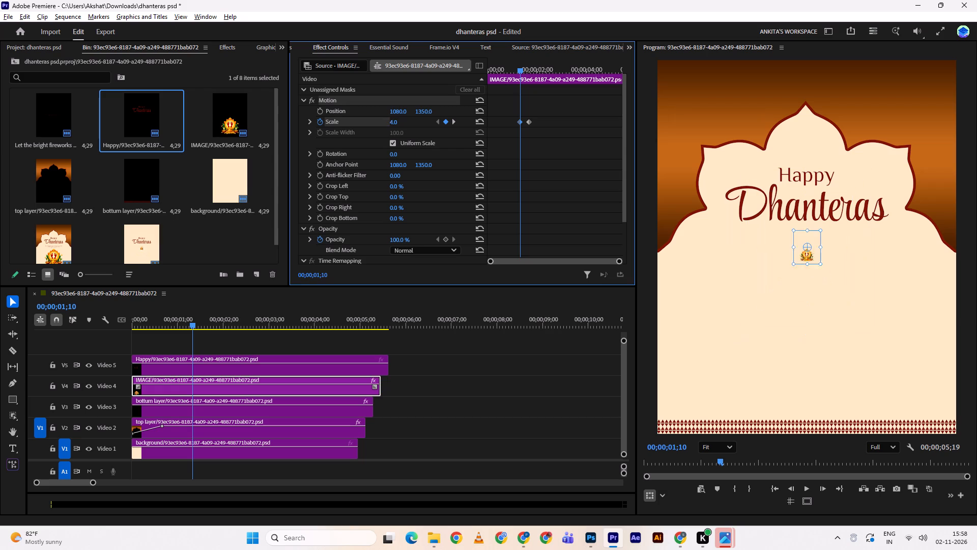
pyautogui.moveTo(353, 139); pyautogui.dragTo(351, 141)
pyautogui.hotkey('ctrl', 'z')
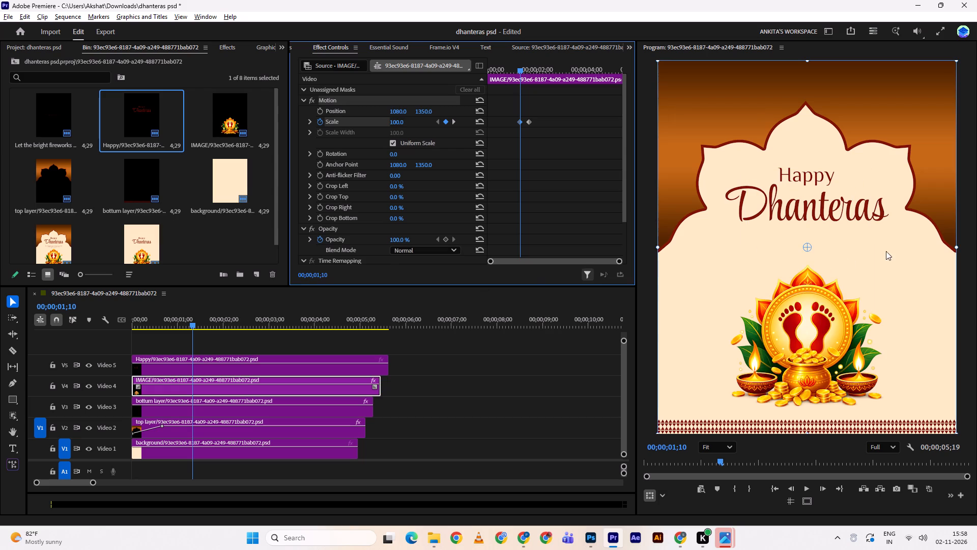
# Set the IMAGE layer's Scale to 0 at the 00;00;01;10 keyframe and play back the scale-up.
pyautogui.moveTo(397, 122); pyautogui.dragTo(393, 122)
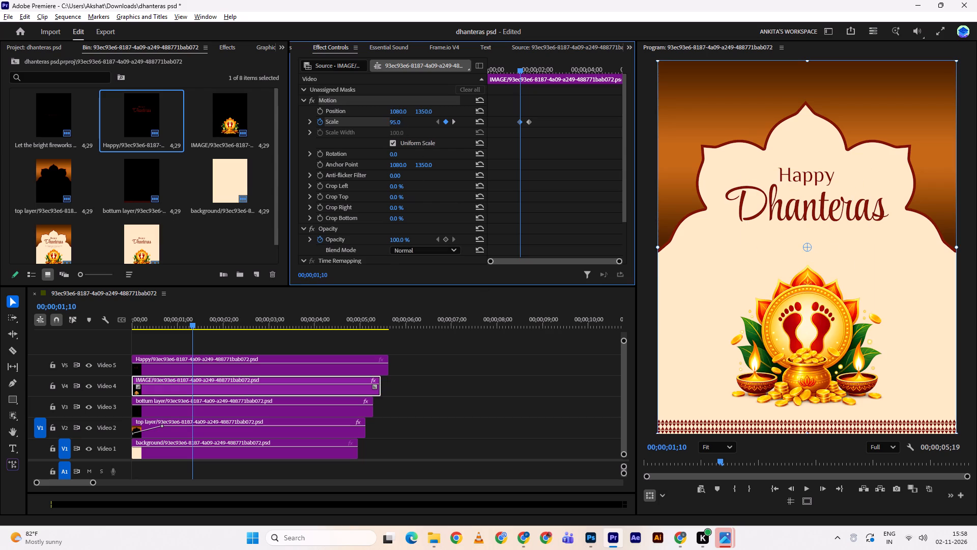
pyautogui.moveTo(393, 122); pyautogui.dragTo(344, 129)
pyautogui.click(404, 120)
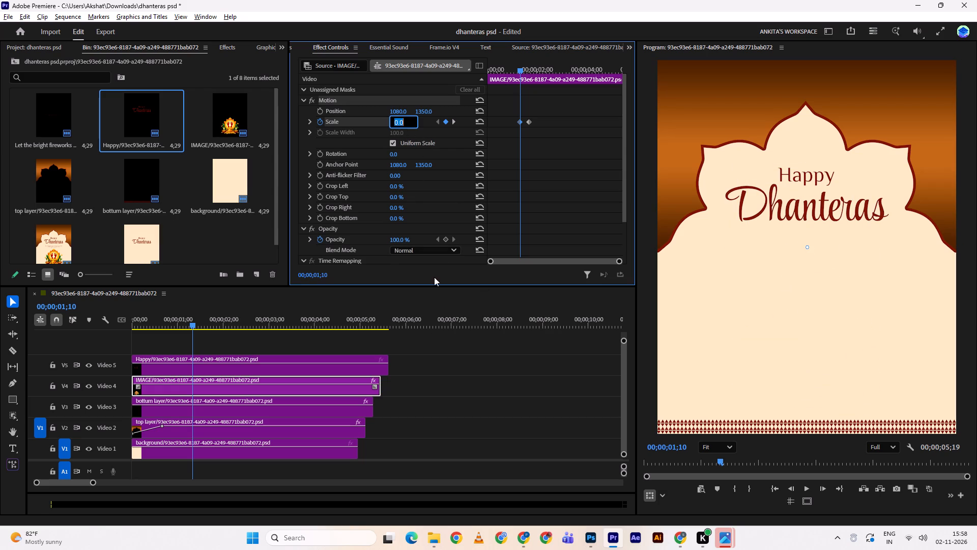
pyautogui.doubleClick(436, 357)
pyautogui.press('space')
pyautogui.press('space')
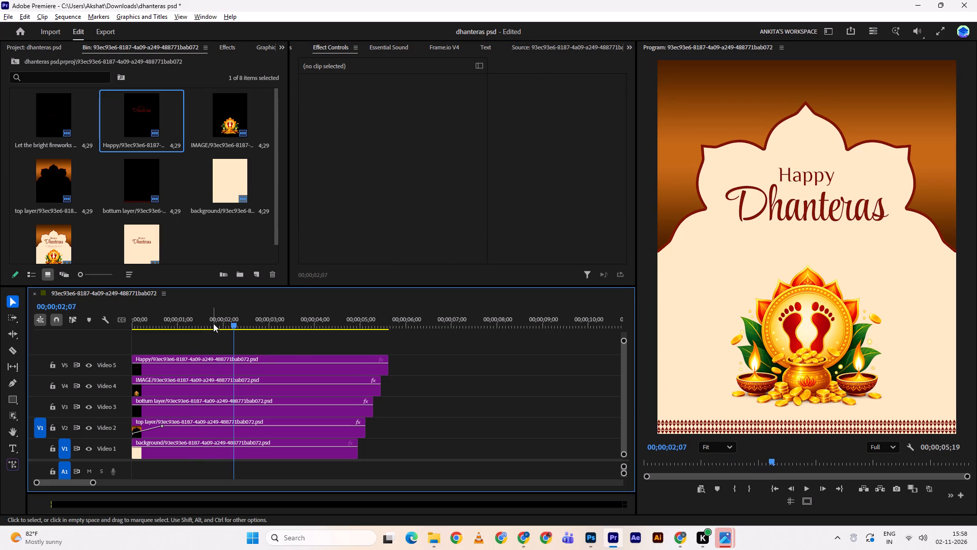
pyautogui.moveTo(211, 321); pyautogui.dragTo(160, 315)
pyautogui.click(160, 315)
pyautogui.press('space')
pyautogui.press('space')
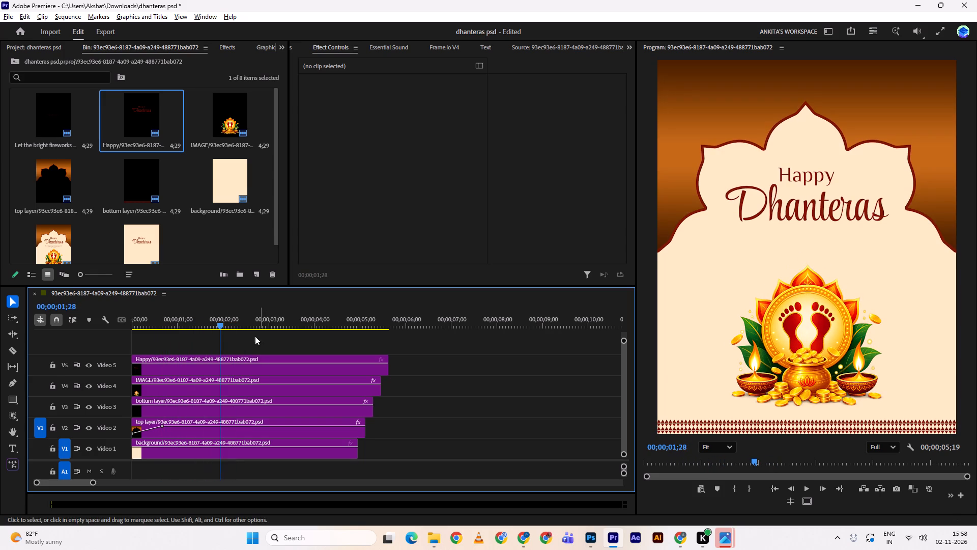
# Move the IMAGE layer's end Scale keyframe to just past 00;00;02;00 to slow the scale-up, and play it back.
pyautogui.click(255, 391)
pyautogui.moveTo(530, 123); pyautogui.dragTo(544, 122)
pyautogui.moveTo(531, 73); pyautogui.dragTo(518, 75)
pyautogui.click(518, 75)
pyautogui.press('space')
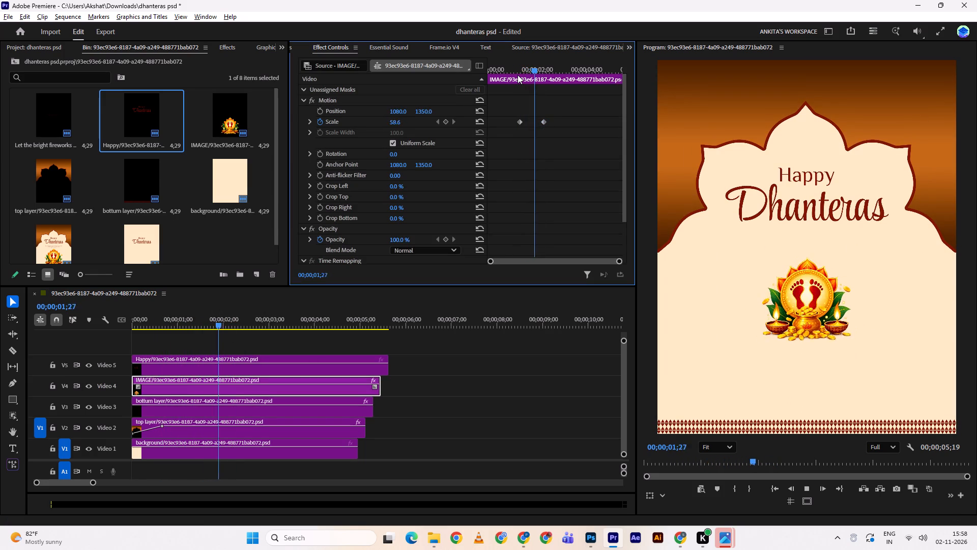
pyautogui.moveTo(564, 50); pyautogui.dragTo(550, 59)
pyautogui.click(550, 59)
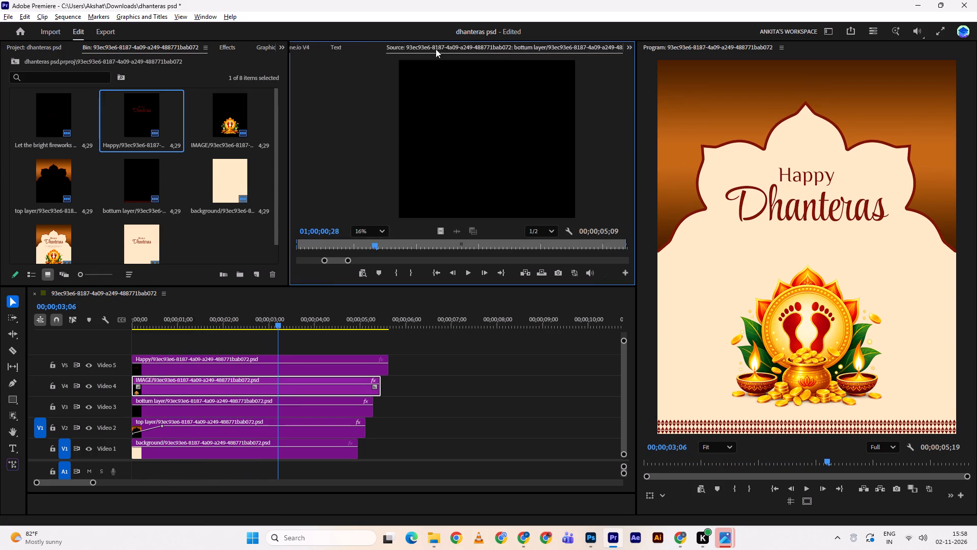
pyautogui.press('space')
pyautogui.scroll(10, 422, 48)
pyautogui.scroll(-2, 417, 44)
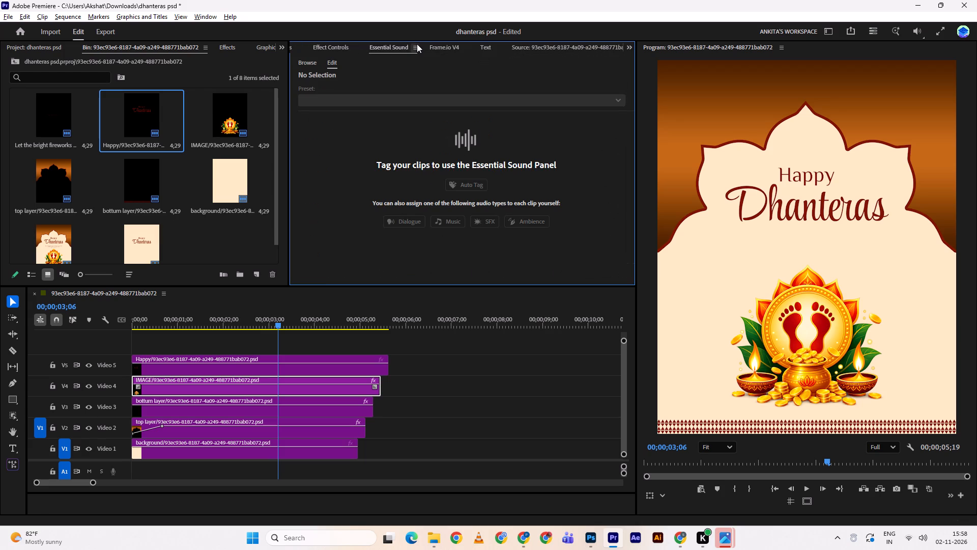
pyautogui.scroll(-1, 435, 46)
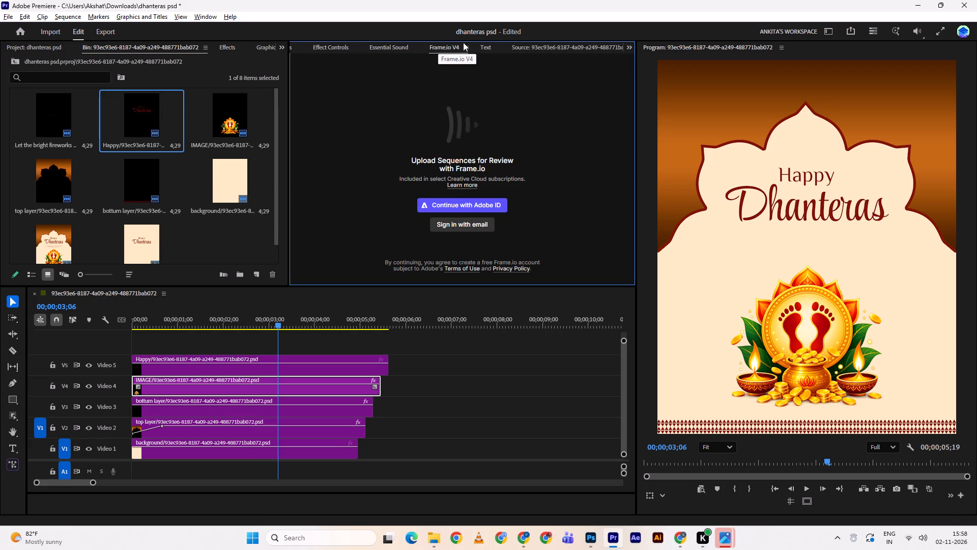
# Move the IMAGE layer's end Scale keyframe back to about 00;00;02;01 to quicken the scale-up, and play it back from 00;00;01;10.
pyautogui.doubleClick(490, 47)
pyautogui.click(328, 46)
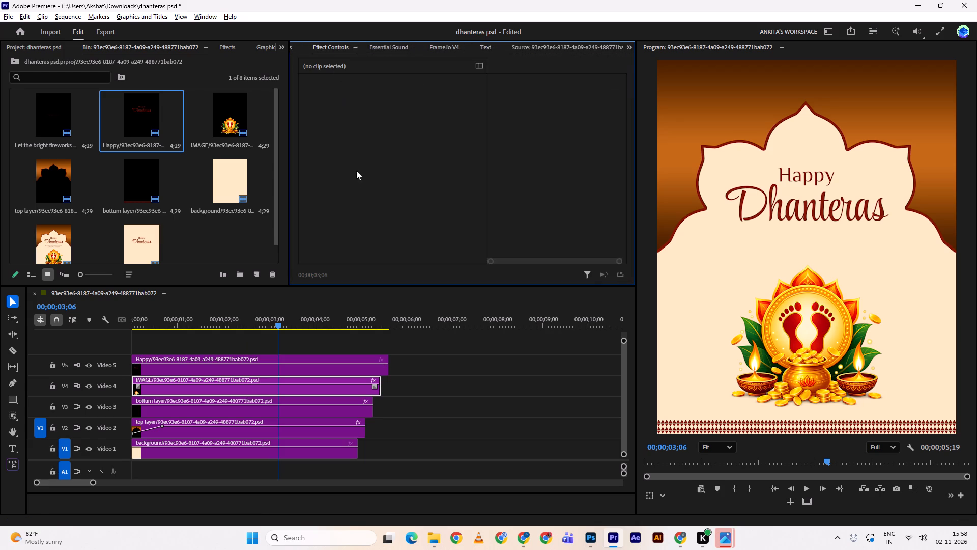
pyautogui.click(270, 383)
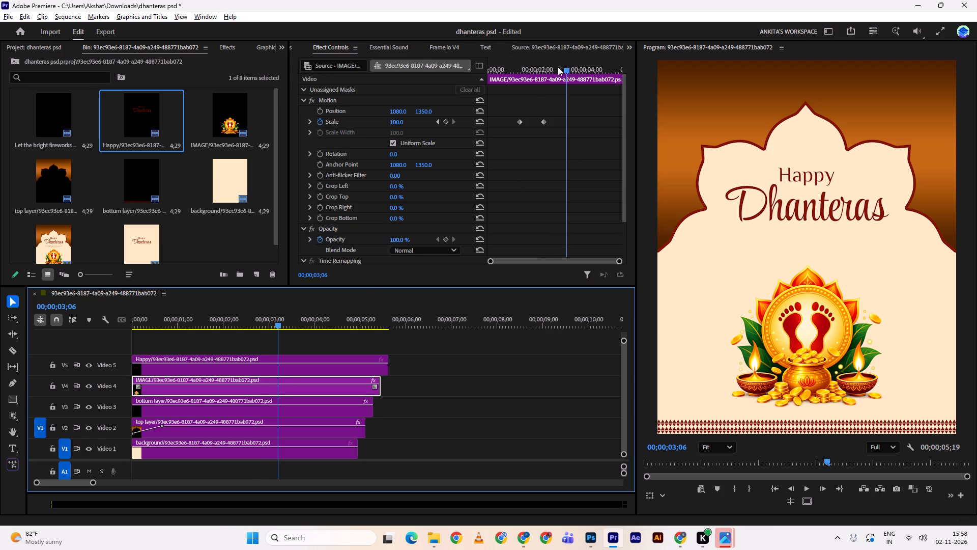
pyautogui.moveTo(558, 67); pyautogui.dragTo(539, 77)
pyautogui.click(539, 77)
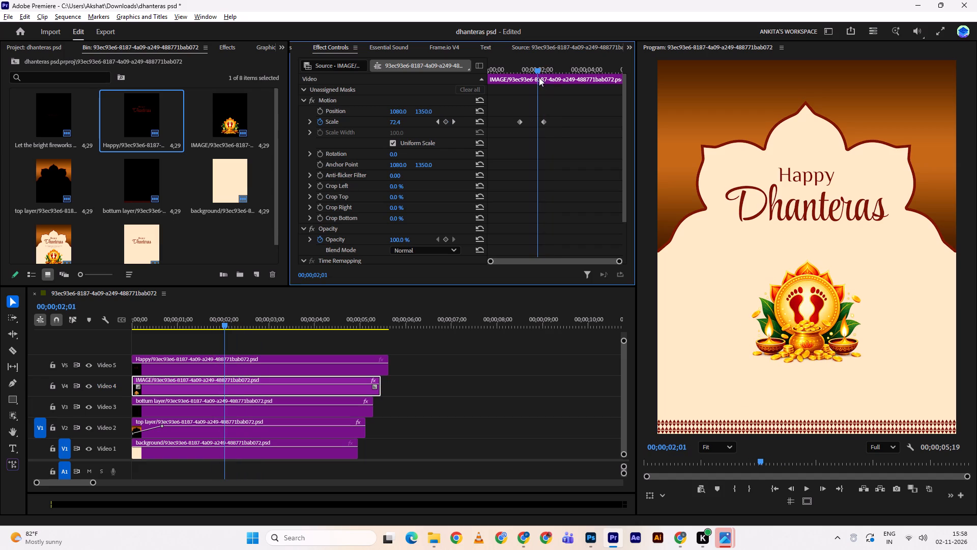
pyautogui.moveTo(546, 120); pyautogui.dragTo(539, 123)
pyautogui.moveTo(542, 66); pyautogui.dragTo(521, 75)
pyautogui.click(521, 75)
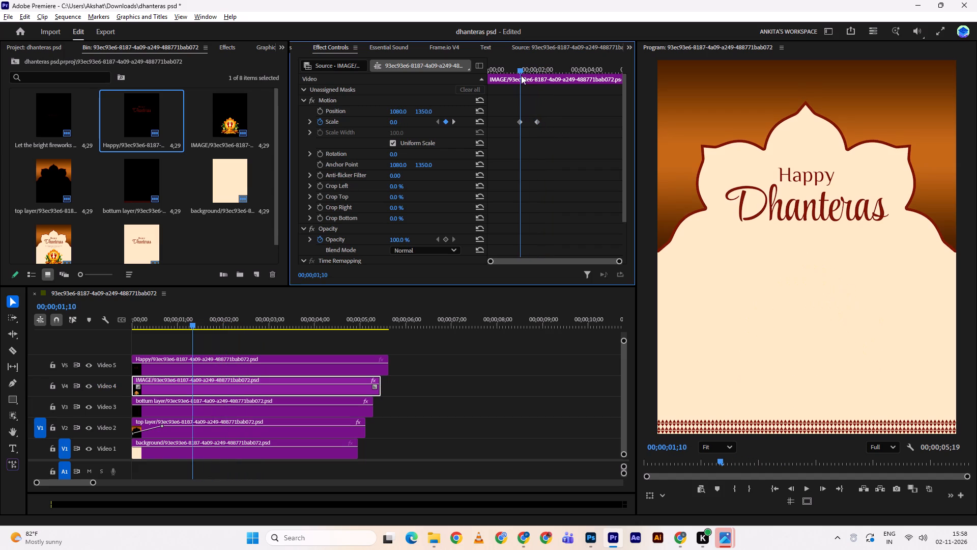
pyautogui.press('space')
pyautogui.moveTo(536, 67); pyautogui.dragTo(471, 81)
pyautogui.press('space')
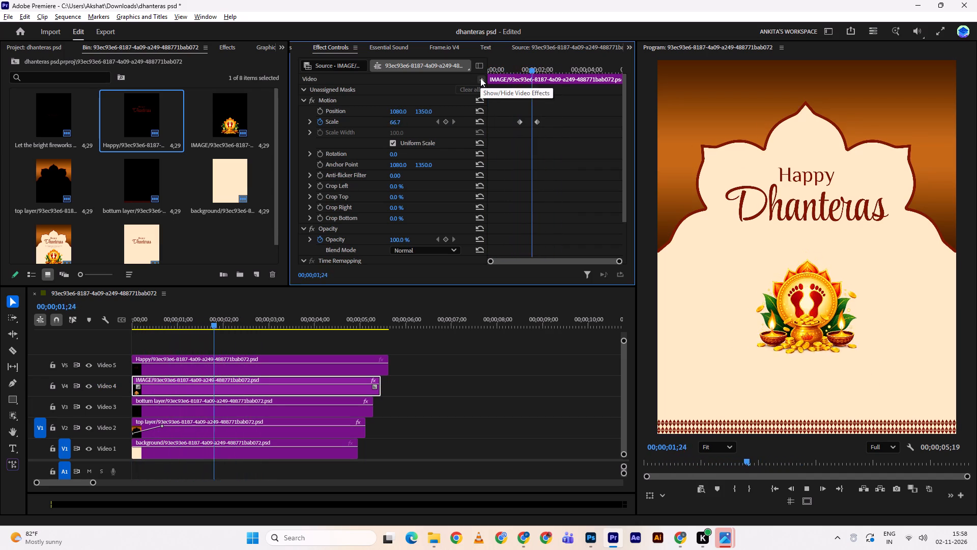
pyautogui.press('space')
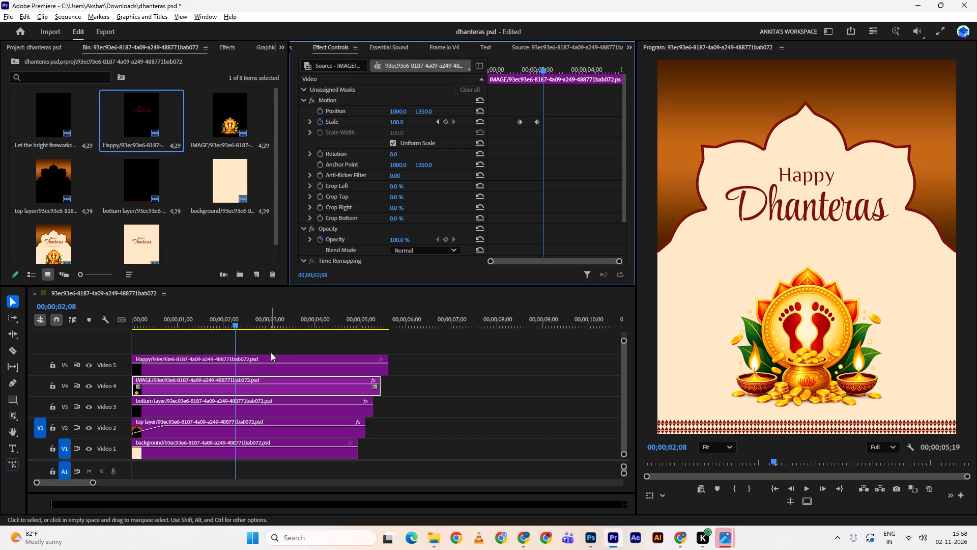
# Open the Happy layer from Video 5 in the Source monitor, scrub the sequence and play it back from the start.
pyautogui.click(271, 352)
pyautogui.doubleClick(243, 368)
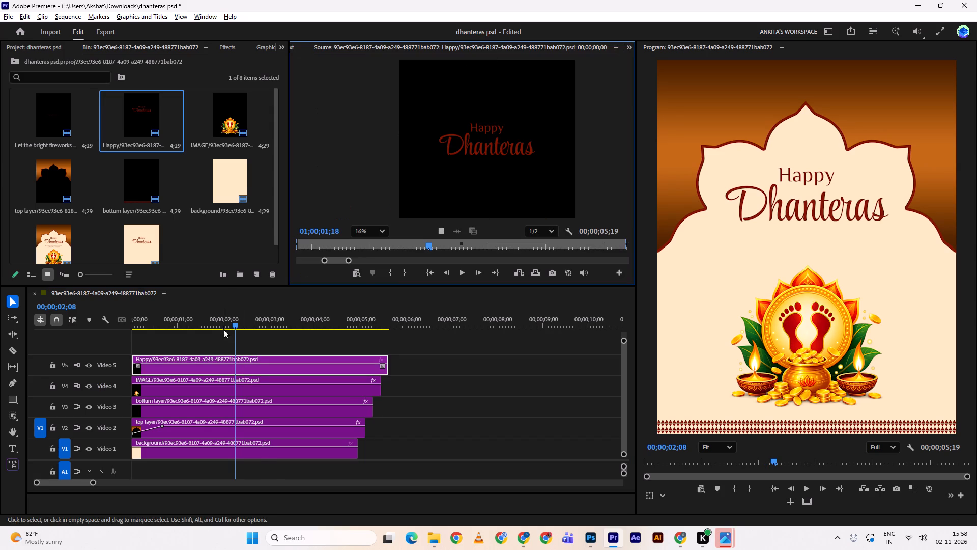
pyautogui.moveTo(224, 312); pyautogui.dragTo(204, 315)
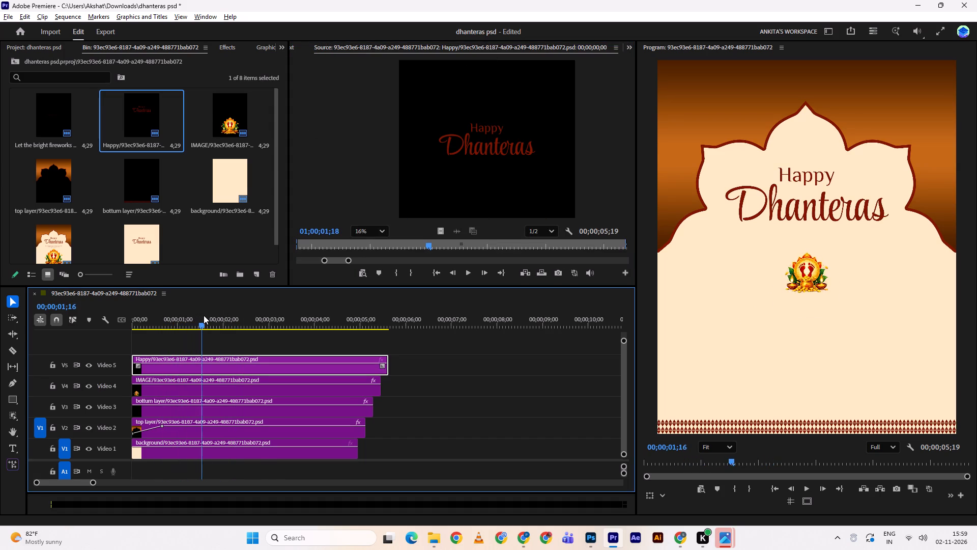
pyautogui.moveTo(204, 315); pyautogui.dragTo(243, 322)
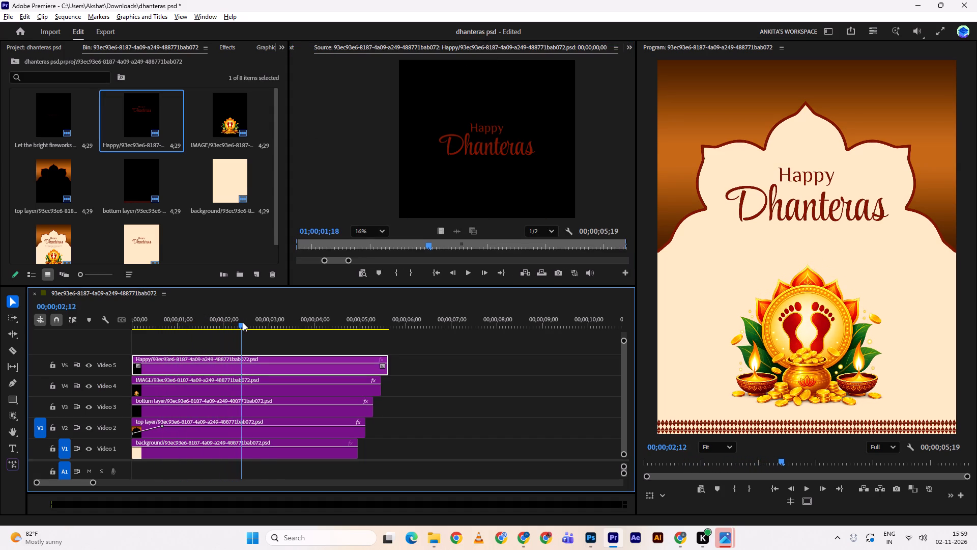
pyautogui.moveTo(243, 322); pyautogui.dragTo(244, 323)
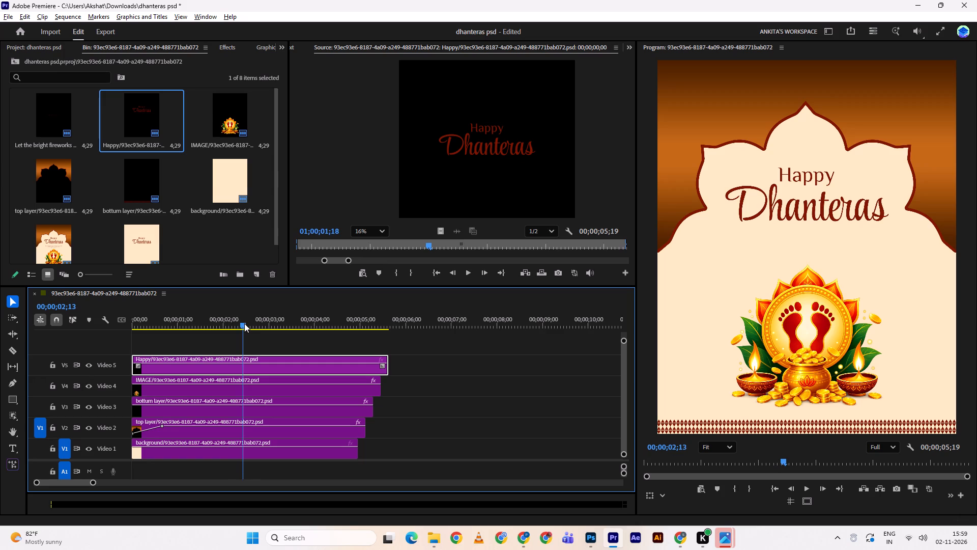
pyautogui.moveTo(244, 323); pyautogui.dragTo(0, 359)
pyautogui.press('space')
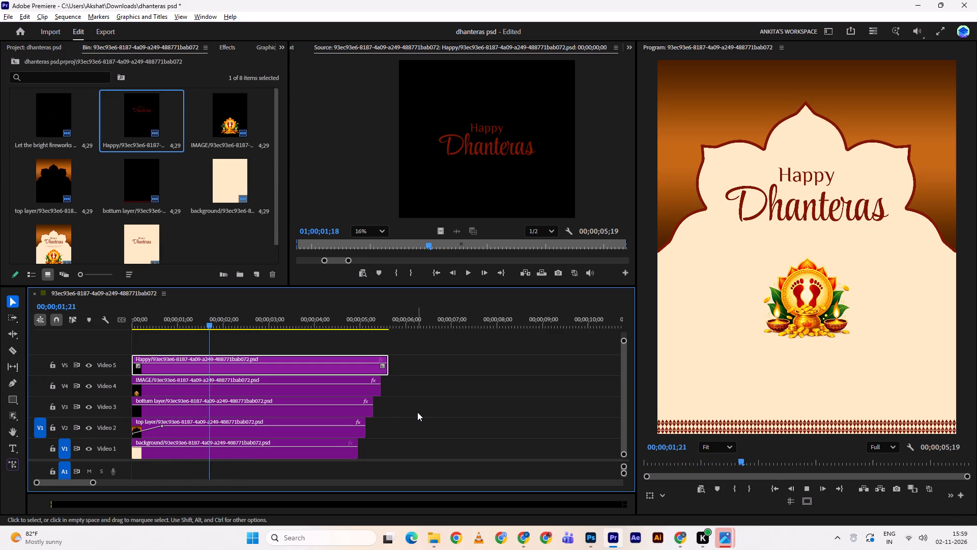
pyautogui.press('space')
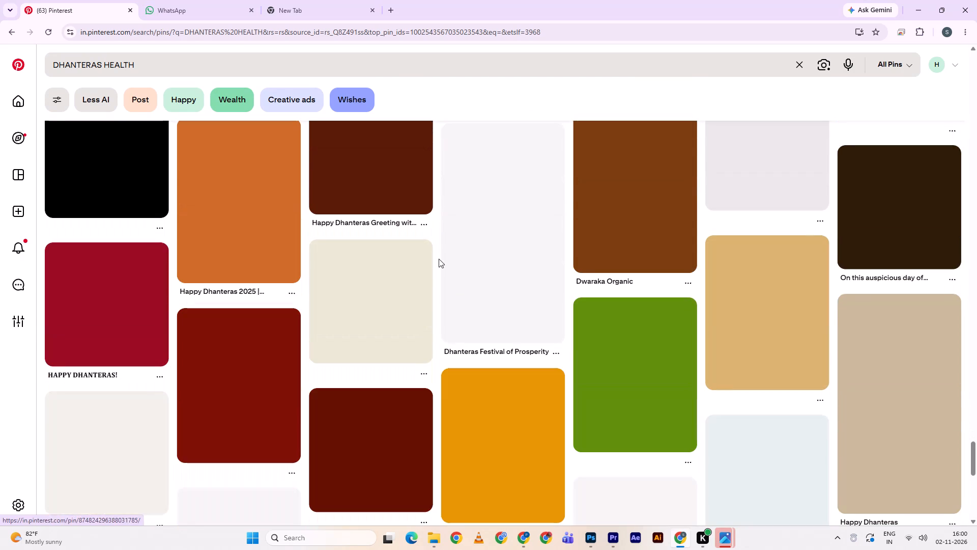
pyautogui.scroll(4, 439, 259)
pyautogui.scroll(-3, 439, 259)
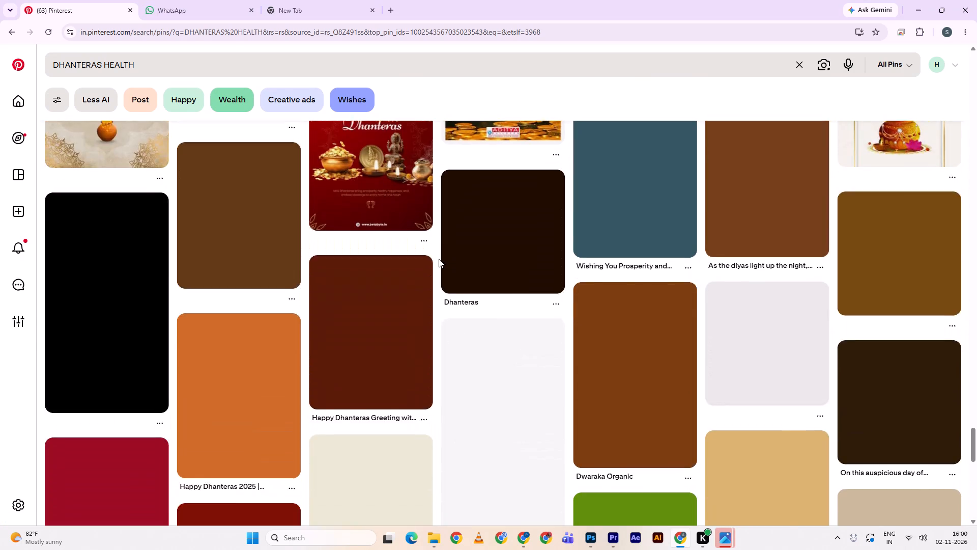
pyautogui.scroll(-18, 439, 259)
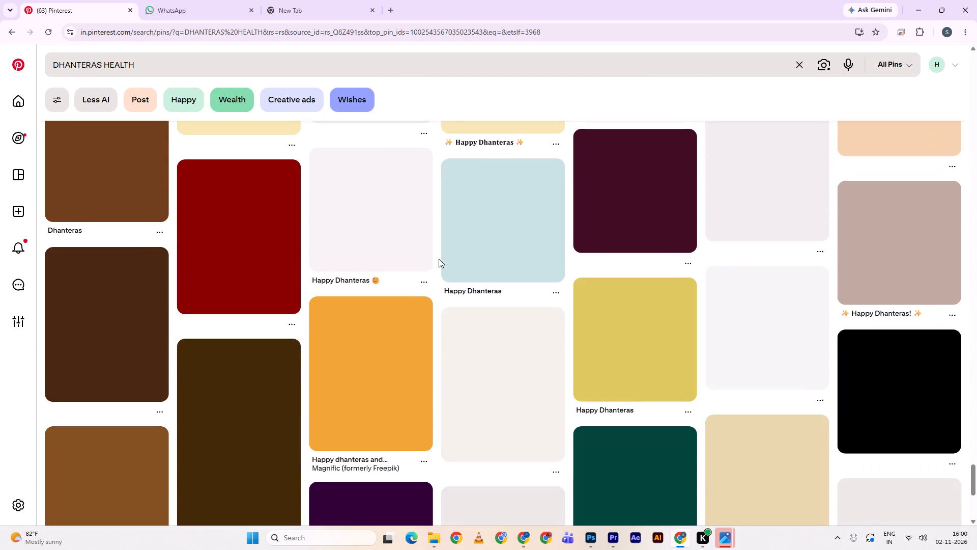
pyautogui.scroll(-8, 439, 259)
pyautogui.scroll(13, 439, 259)
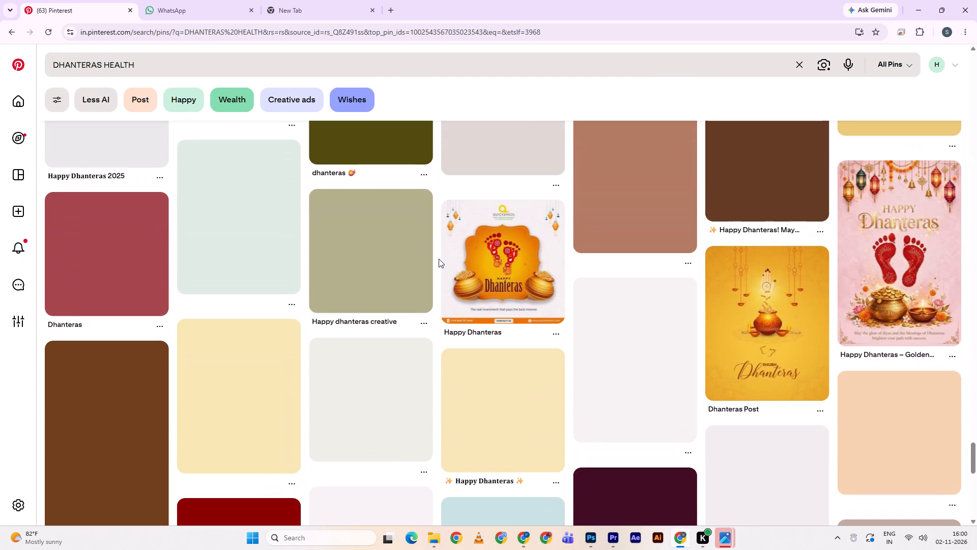
pyautogui.scroll(19, 439, 259)
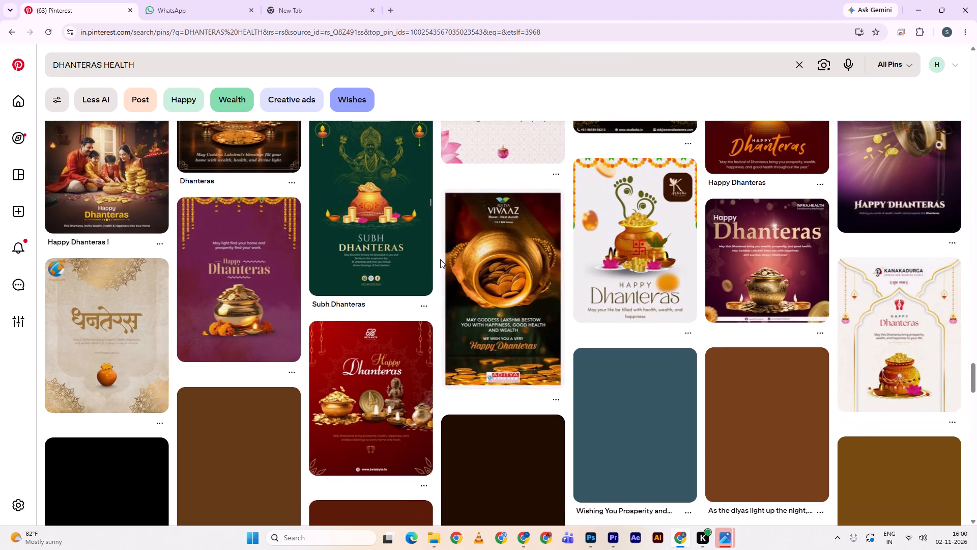
pyautogui.click(44, 30)
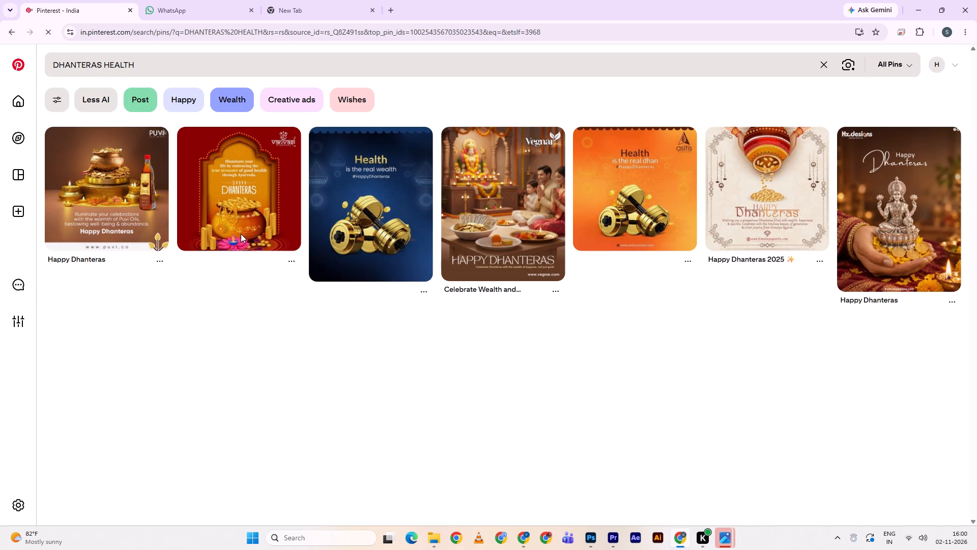
pyautogui.scroll(-8, 238, 239)
pyautogui.scroll(-17, 246, 246)
pyautogui.scroll(11, 322, 269)
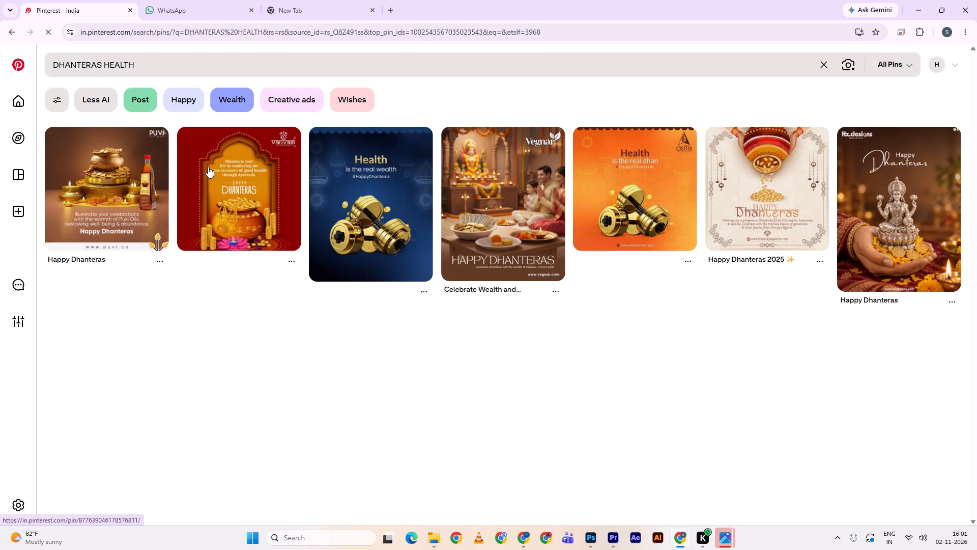
pyautogui.press('space')
# Return to Premiere and play back the layered animation from the start of the sequence.
pyautogui.hotkey('alt', 'Tab')
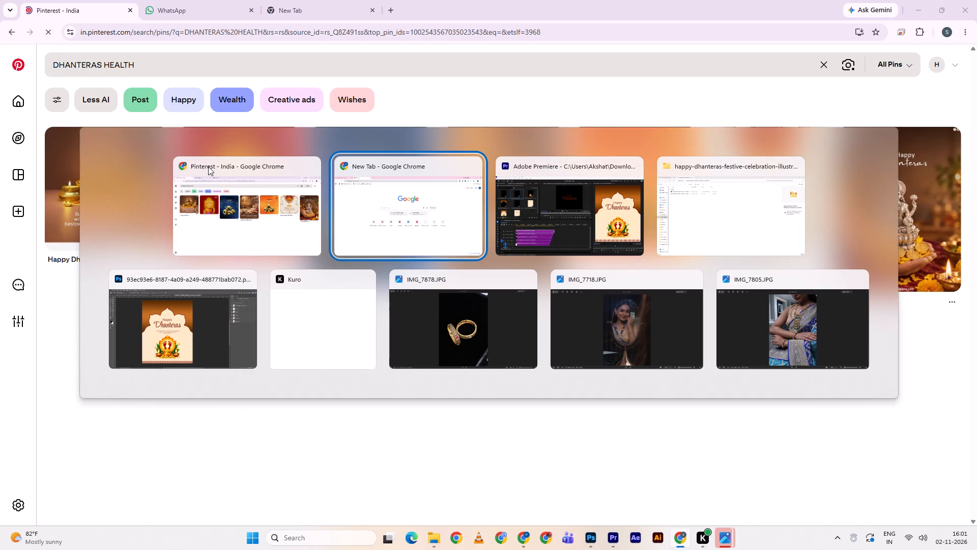
pyautogui.hotkey('alt', 'Tab')
pyautogui.moveTo(165, 316); pyautogui.dragTo(113, 322)
pyautogui.press('space')
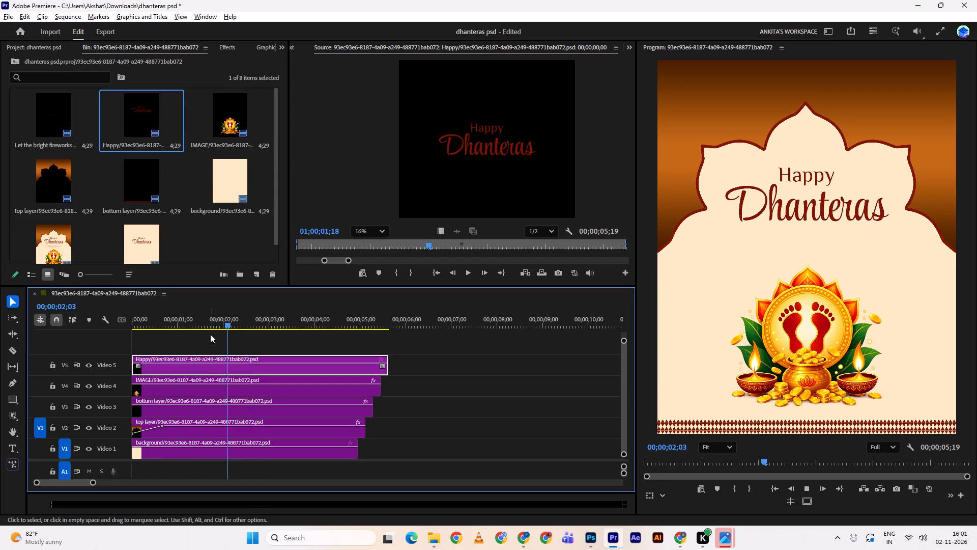
pyautogui.press('space')
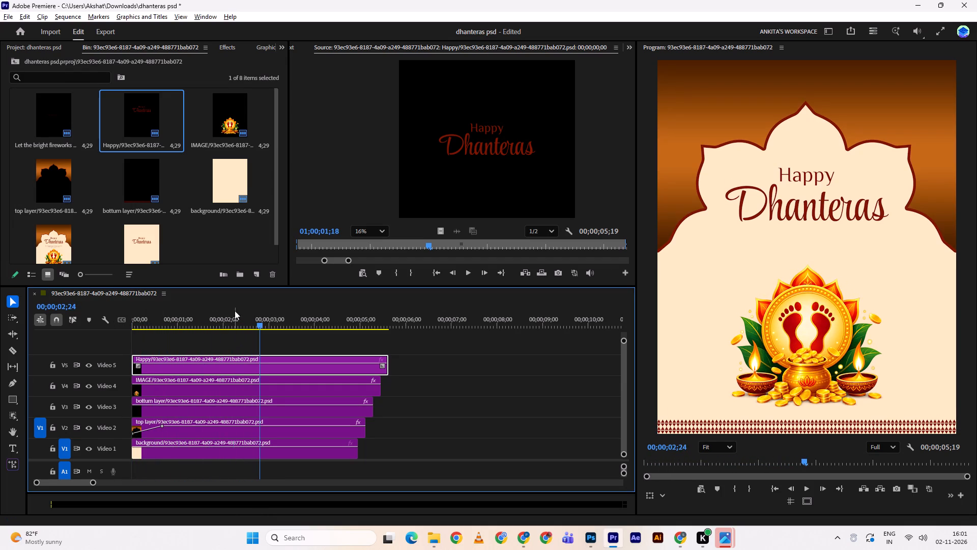
# Enable opacity animation for the Happy layer on Video 5 with a first keyframe at 00;00;01;27.
pyautogui.moveTo(235, 311); pyautogui.dragTo(205, 312)
pyautogui.click(205, 312)
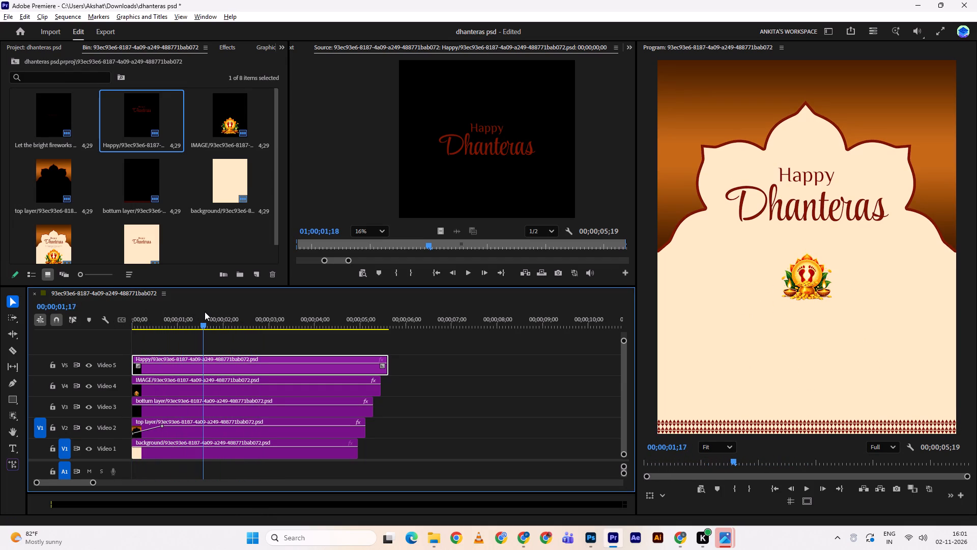
pyautogui.press('space')
pyautogui.press('space')
pyautogui.click(233, 363)
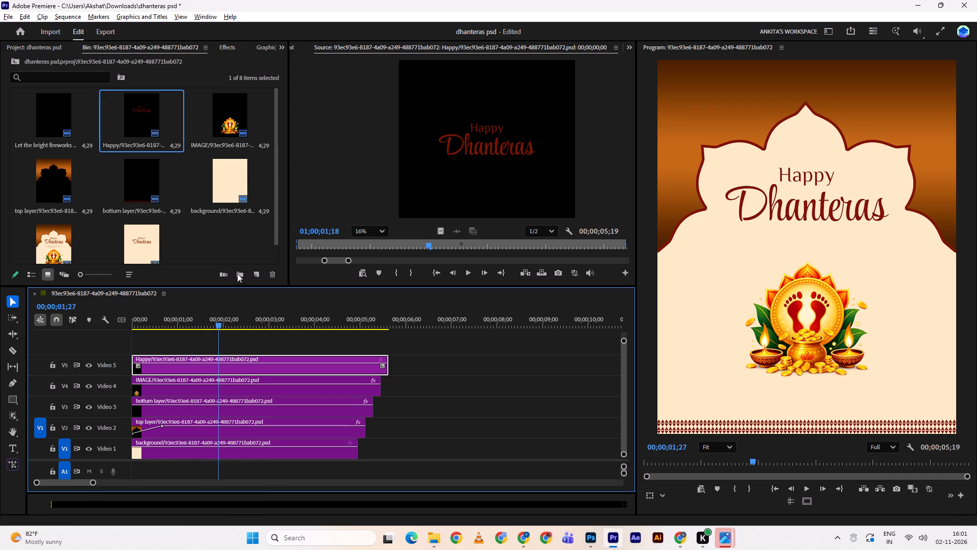
pyautogui.click(33, 48)
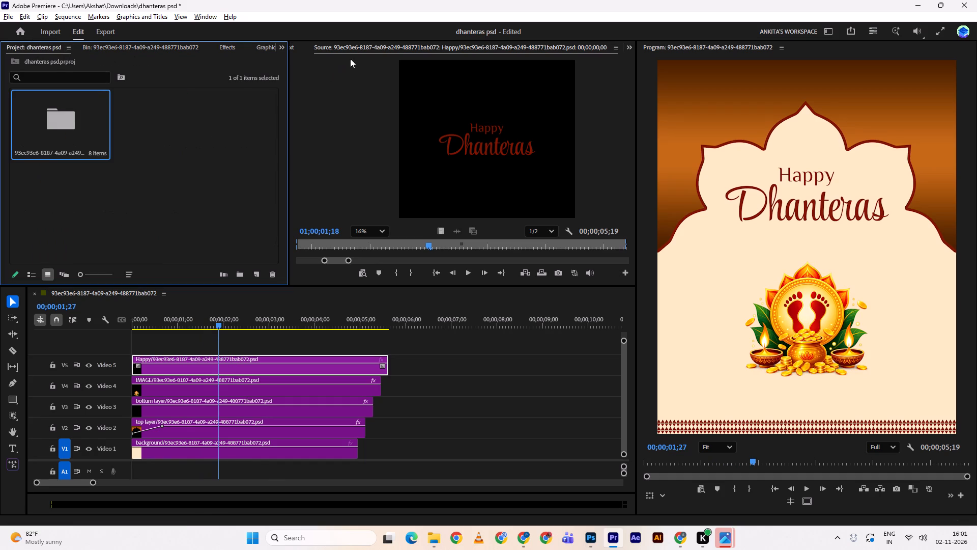
pyautogui.scroll(4, 349, 45)
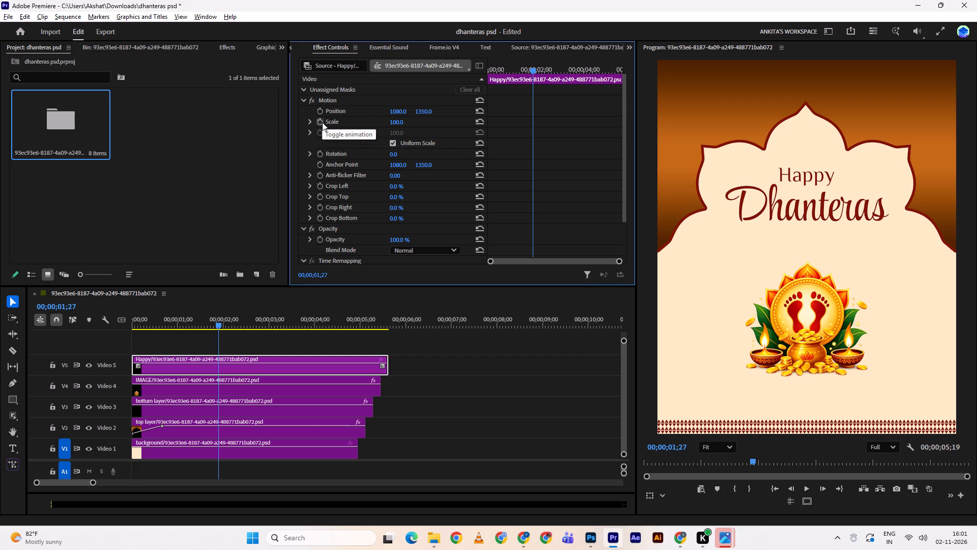
pyautogui.scroll(-2, 334, 209)
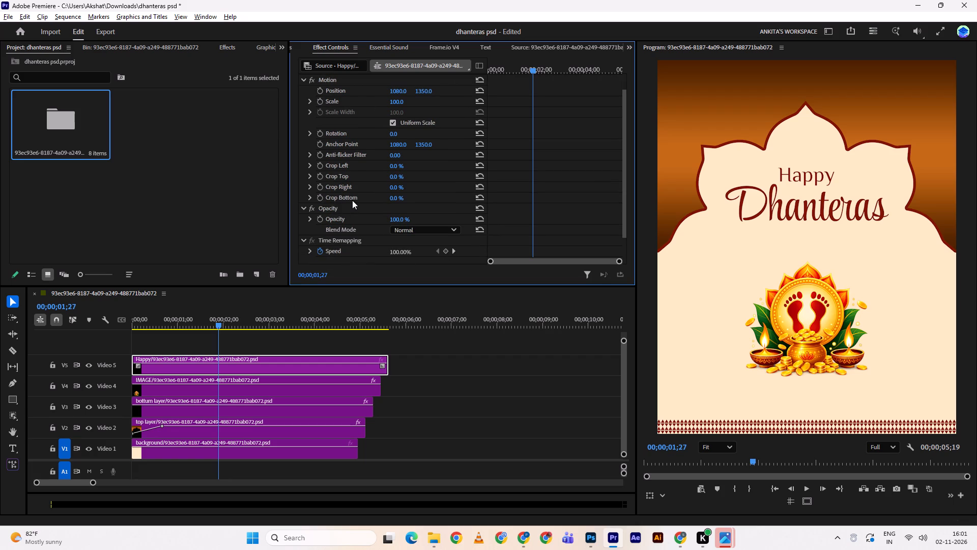
pyautogui.click(317, 222)
# Fade in the Happy text by adding a 100% opacity keyframe at 00;00;02;11 and setting the one at 00;00;01;27 to 0%.
pyautogui.press('space')
pyautogui.press('space')
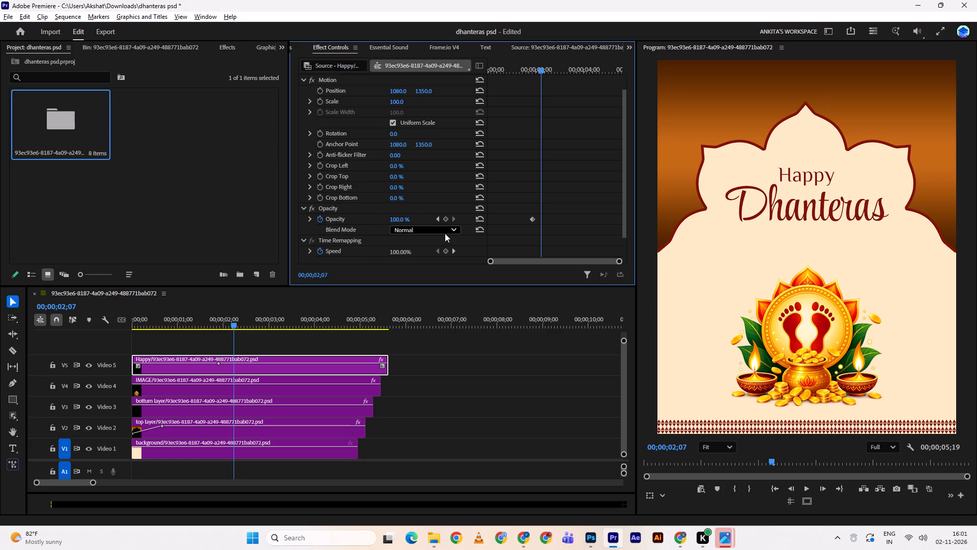
pyautogui.doubleClick(446, 217)
pyautogui.click(544, 66)
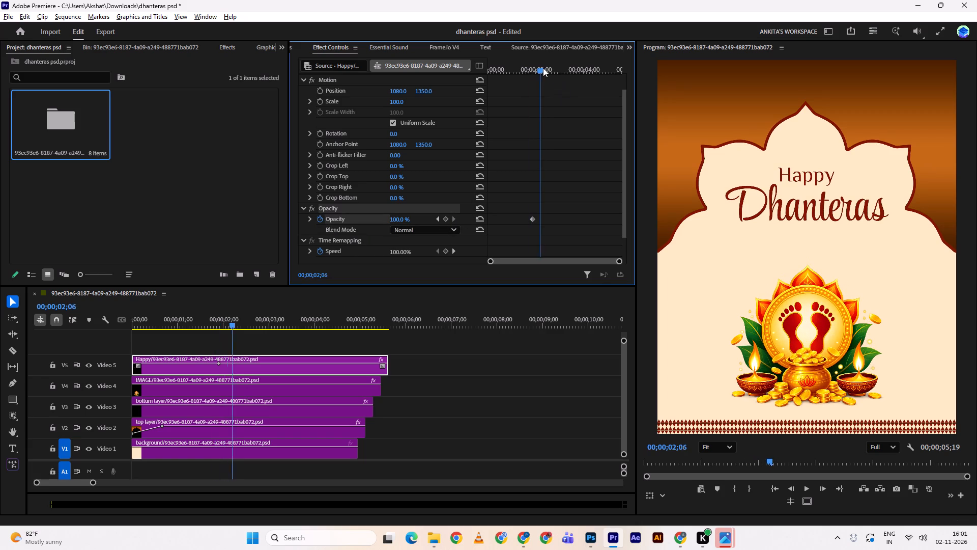
pyautogui.click(545, 67)
pyautogui.click(445, 217)
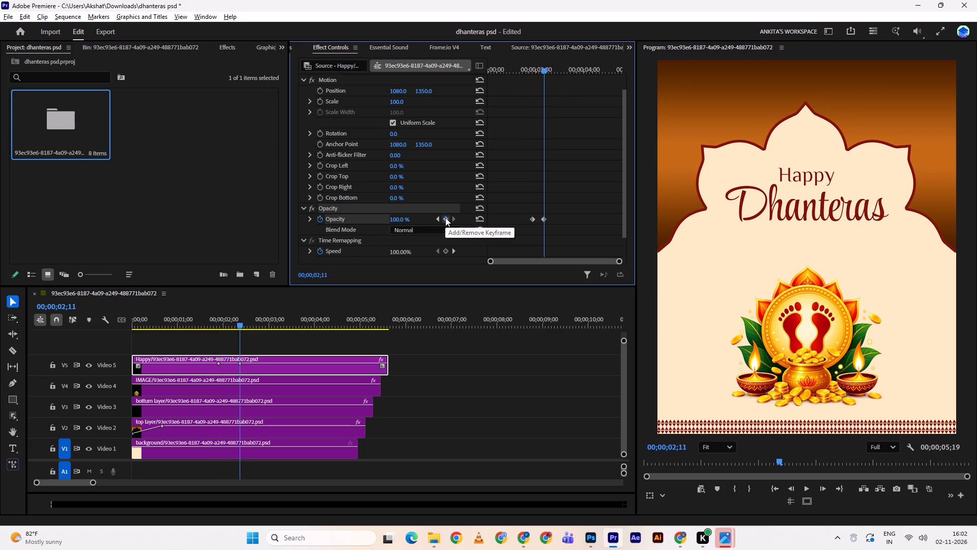
pyautogui.moveTo(542, 63); pyautogui.dragTo(528, 69)
pyautogui.moveTo(409, 221); pyautogui.dragTo(377, 223)
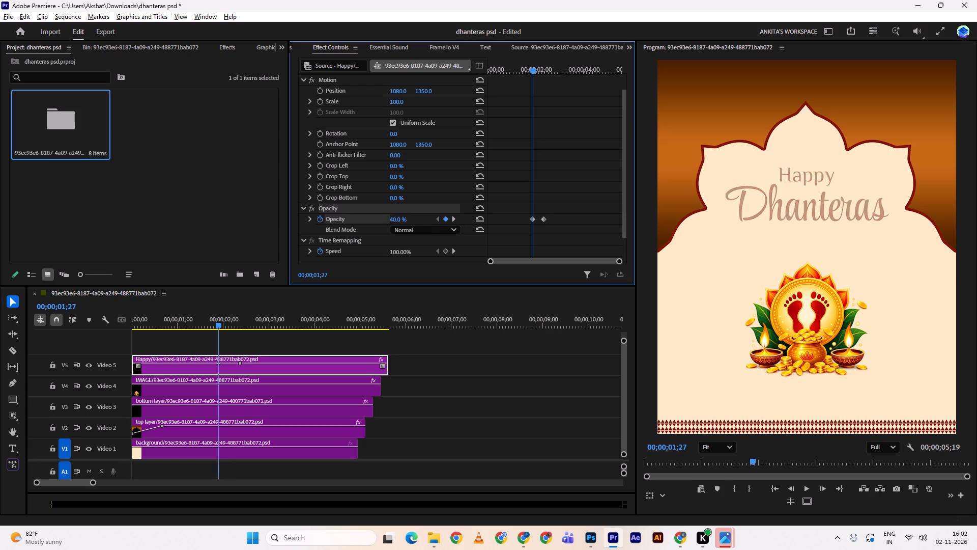
pyautogui.moveTo(377, 223); pyautogui.dragTo(350, 227)
# Play back the sequence from the start and scrub through it to check the Happy text's fade-in.
pyautogui.moveTo(531, 65); pyautogui.dragTo(516, 68)
pyautogui.press('space')
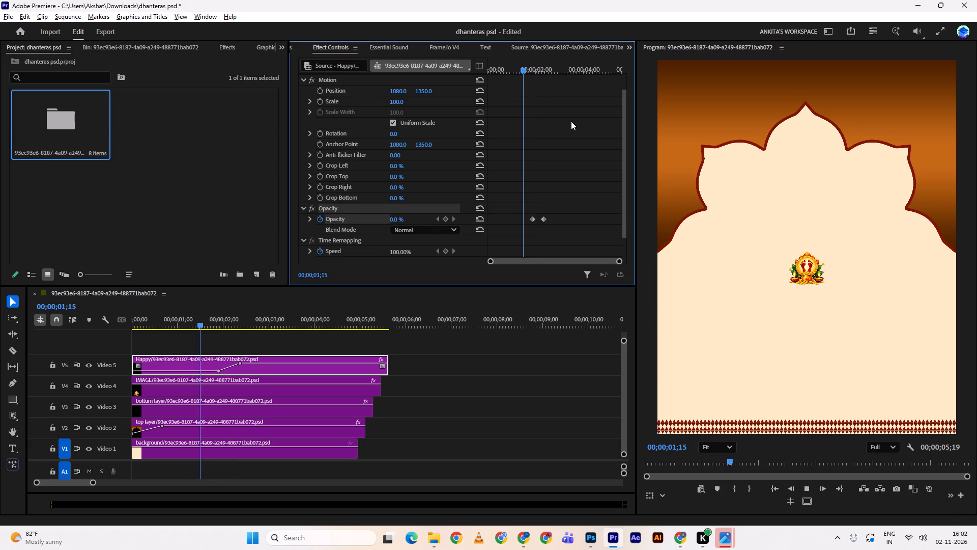
pyautogui.moveTo(551, 67); pyautogui.dragTo(459, 73)
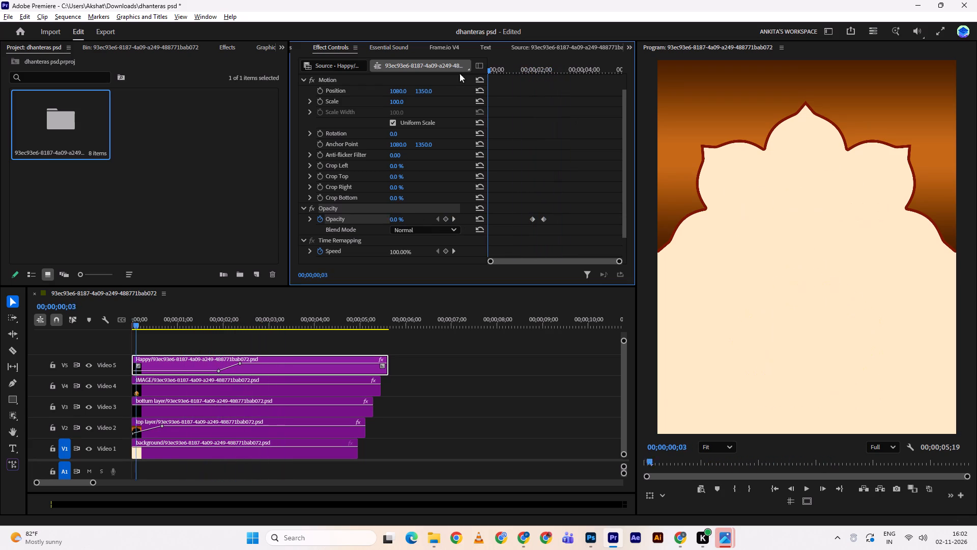
pyautogui.moveTo(459, 73); pyautogui.dragTo(449, 76)
pyautogui.click(449, 76)
pyautogui.press('space')
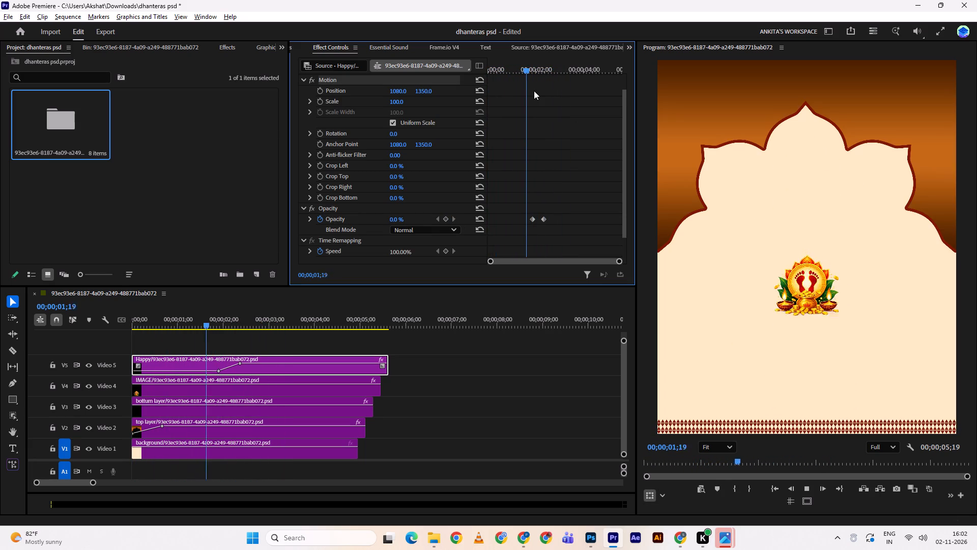
pyautogui.press('space')
pyautogui.moveTo(534, 65); pyautogui.dragTo(503, 70)
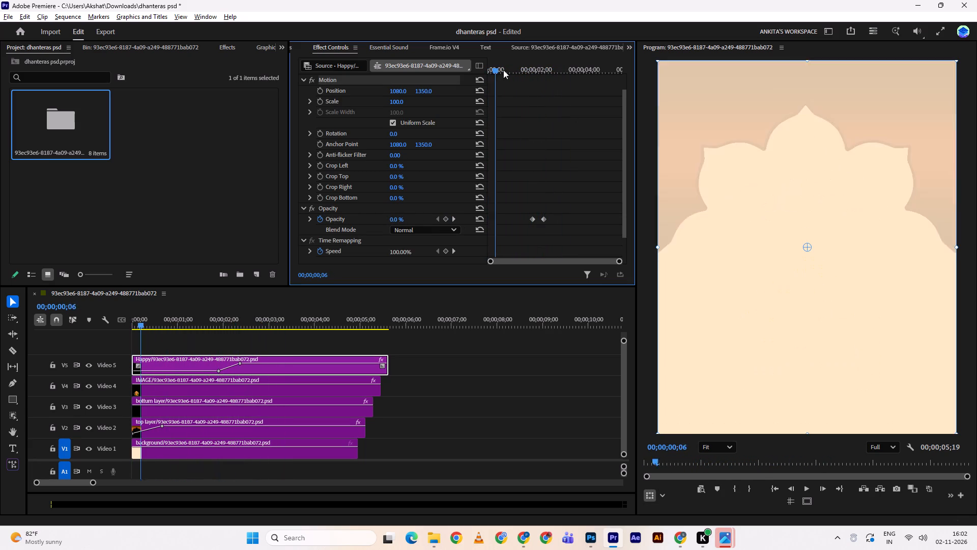
pyautogui.moveTo(503, 70); pyautogui.dragTo(516, 67)
# Delete both Scale keyframes from the IMAGE layer on Video 4.
pyautogui.doubleClick(285, 387)
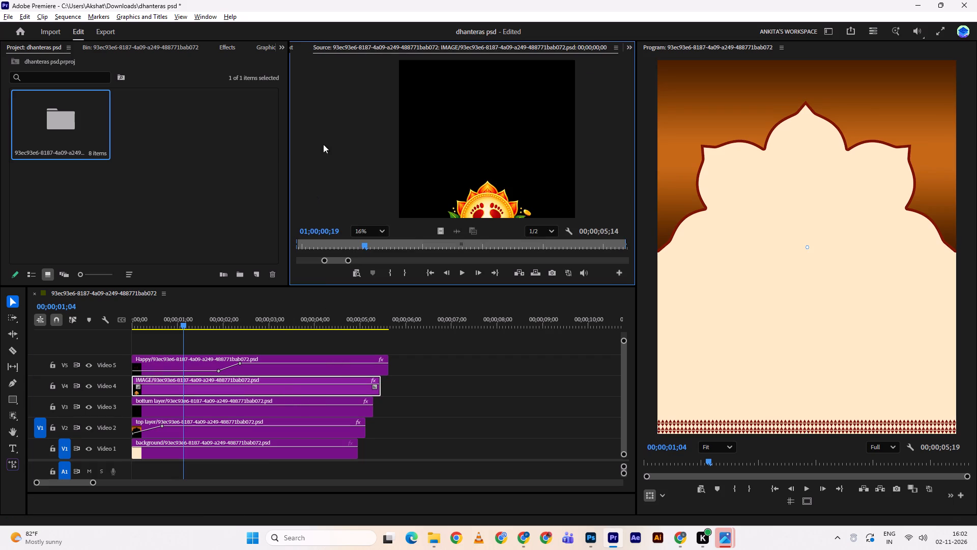
pyautogui.scroll(4, 355, 47)
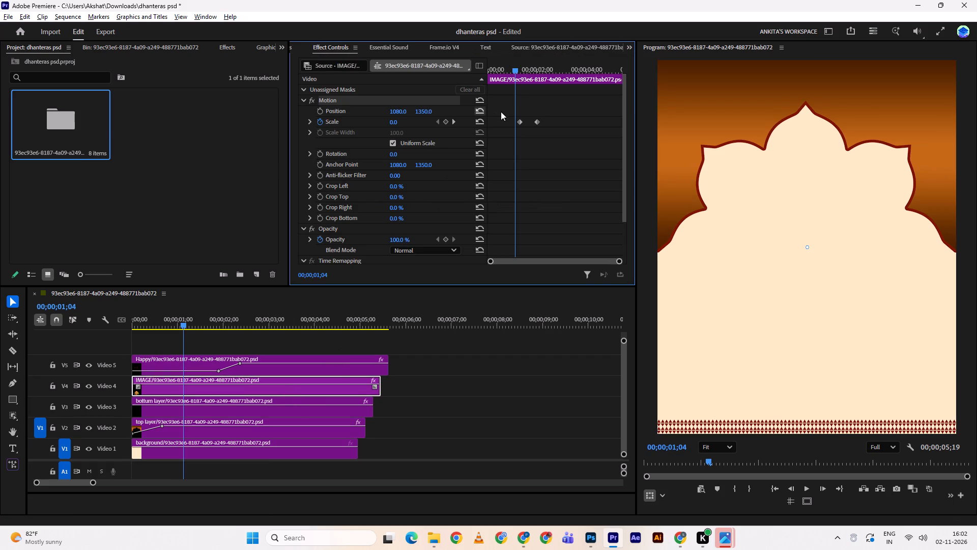
pyautogui.moveTo(508, 67); pyautogui.dragTo(549, 71)
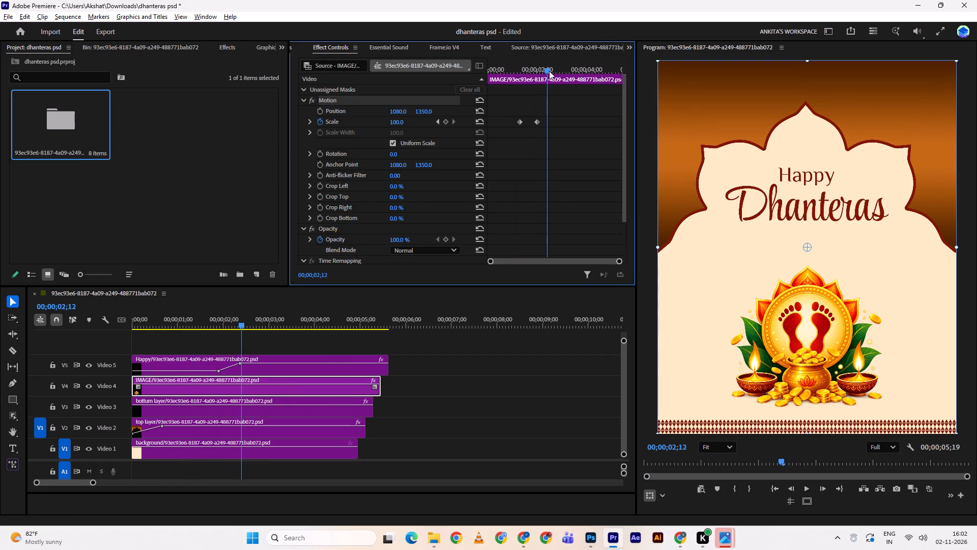
pyautogui.moveTo(549, 71); pyautogui.dragTo(550, 71)
pyautogui.moveTo(555, 119); pyautogui.dragTo(509, 129)
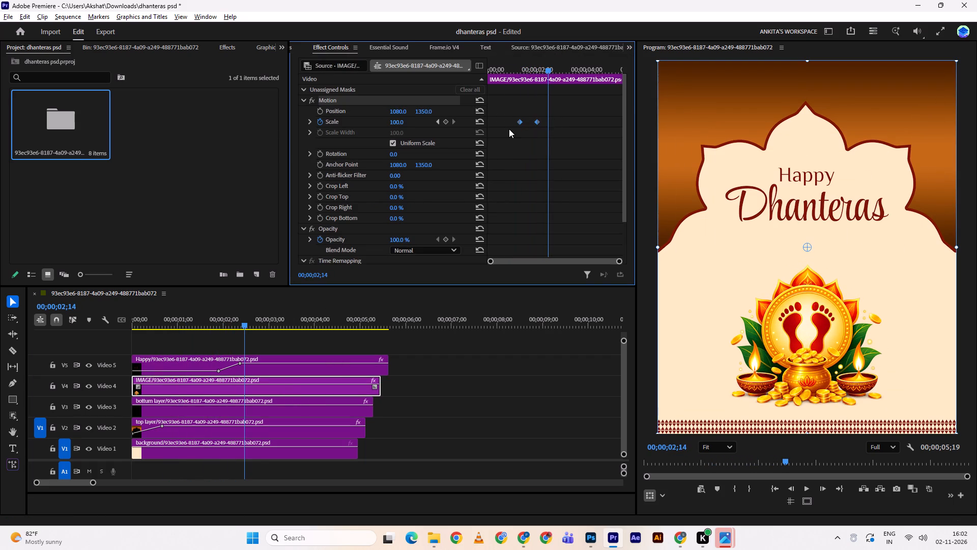
pyautogui.press('d')
# Add a Crop Top keyframe of 100% to the IMAGE layer at 00;00;01;04.
pyautogui.moveTo(551, 59); pyautogui.dragTo(531, 60)
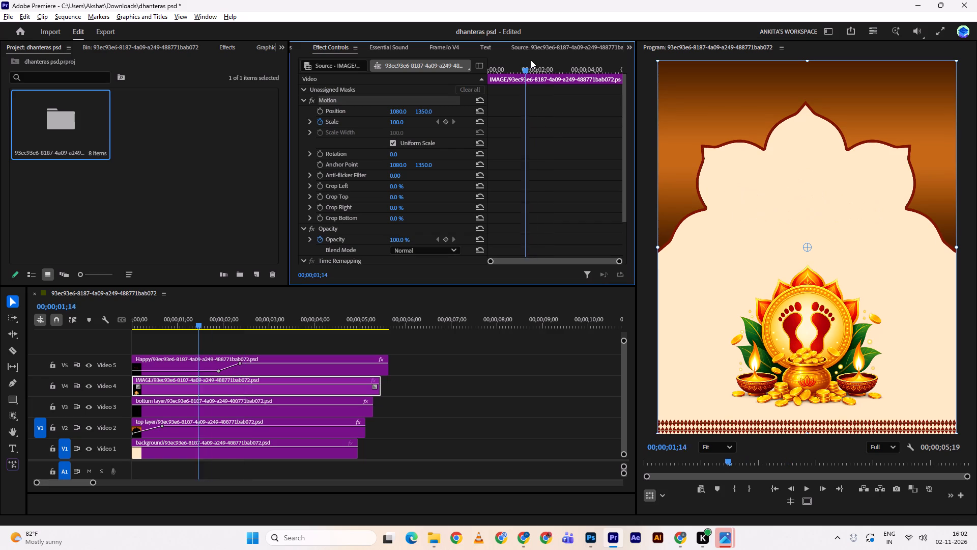
pyautogui.moveTo(531, 60); pyautogui.dragTo(515, 61)
pyautogui.click(515, 61)
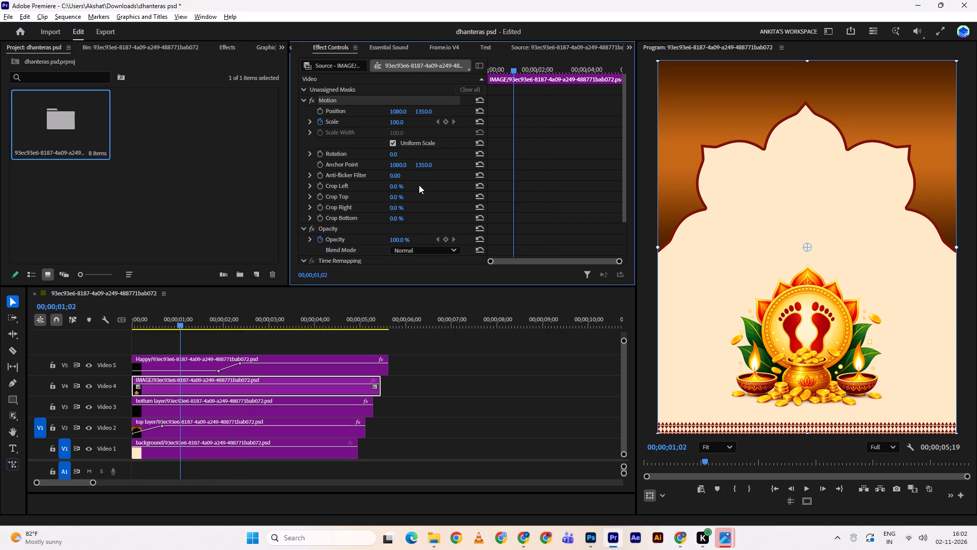
pyautogui.scroll(-1, 419, 185)
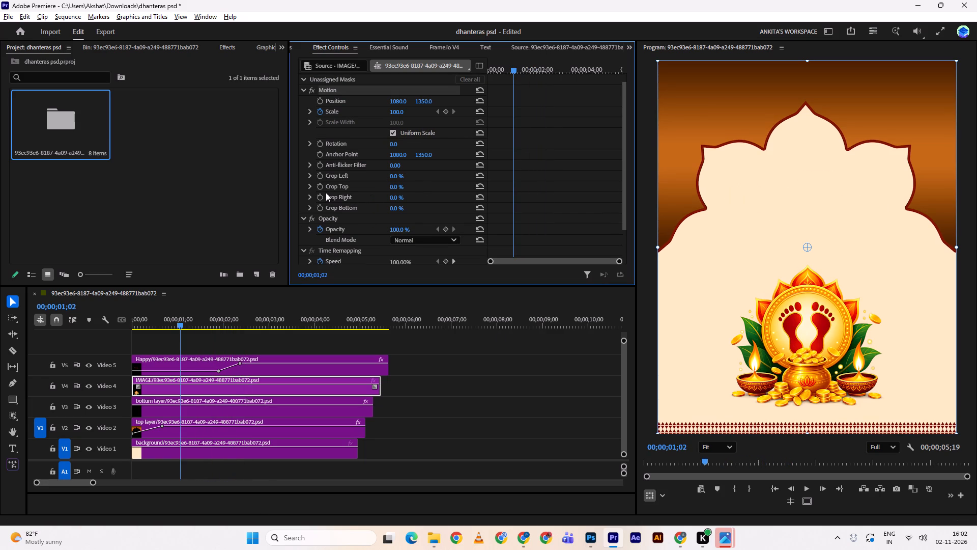
pyautogui.moveTo(513, 66); pyautogui.dragTo(530, 68)
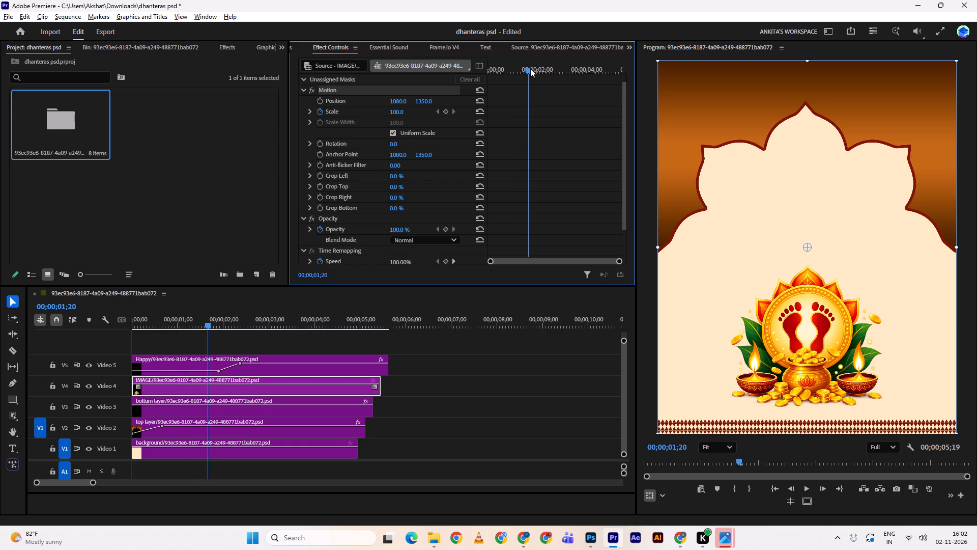
pyautogui.moveTo(530, 68); pyautogui.dragTo(516, 70)
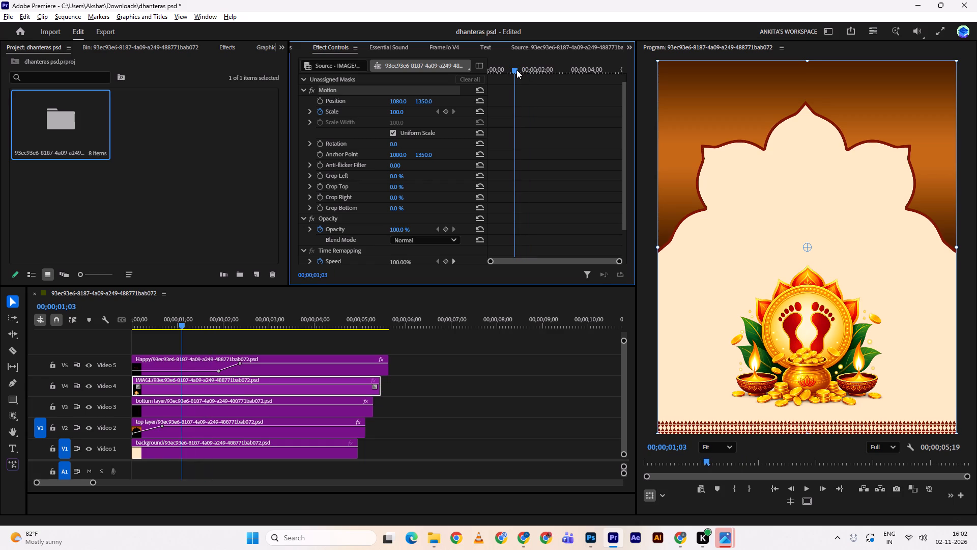
pyautogui.moveTo(516, 70); pyautogui.dragTo(525, 69)
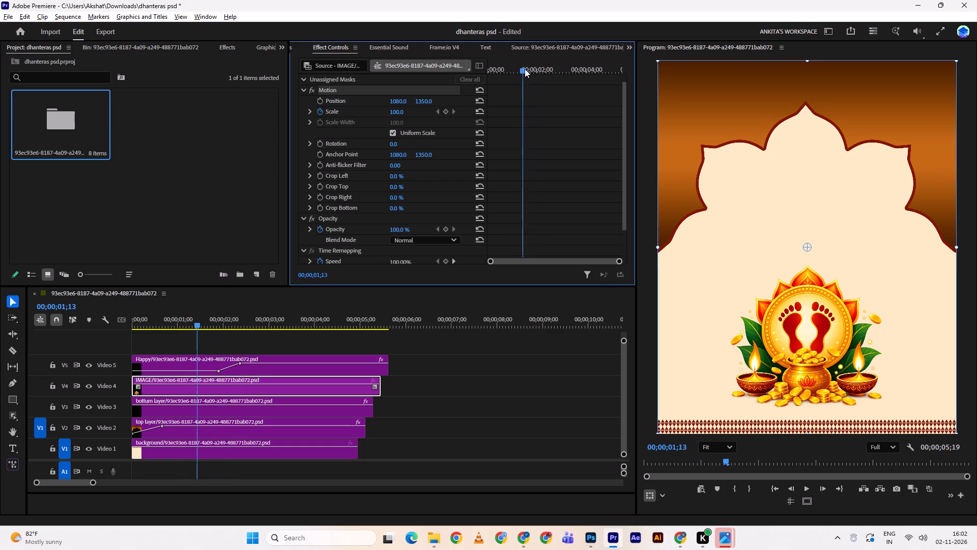
pyautogui.moveTo(525, 69); pyautogui.dragTo(533, 72)
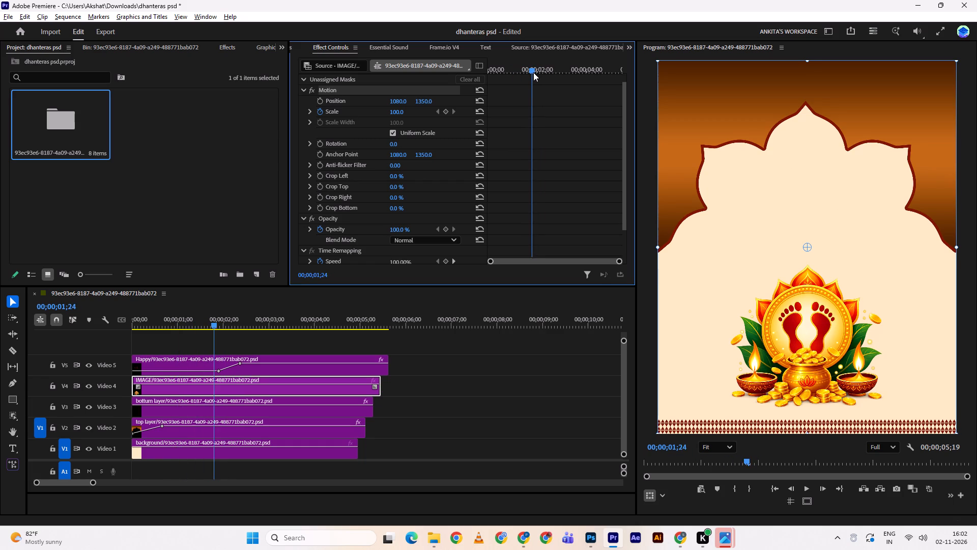
pyautogui.moveTo(533, 72); pyautogui.dragTo(517, 78)
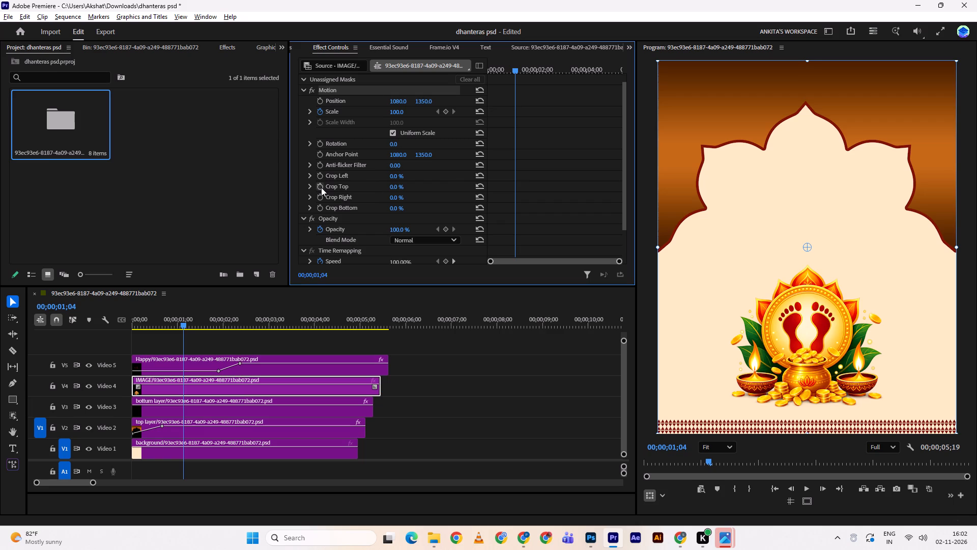
pyautogui.click(321, 187)
pyautogui.moveTo(395, 187); pyautogui.dragTo(427, 181)
pyautogui.moveTo(427, 181); pyautogui.dragTo(446, 177)
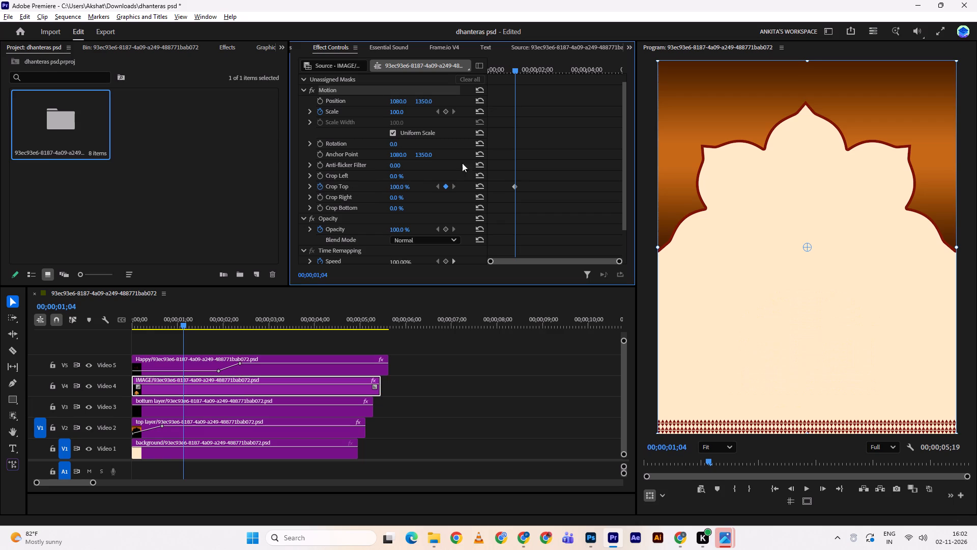
# Add a second Crop Top keyframe of 5% to the IMAGE layer at 00;00;01;15.
pyautogui.moveTo(515, 67); pyautogui.dragTo(526, 68)
pyautogui.click(526, 68)
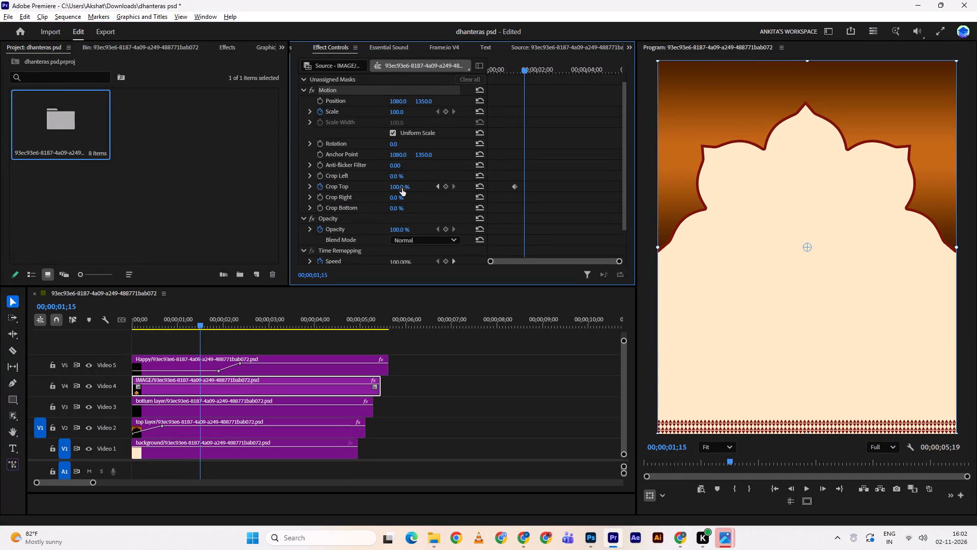
pyautogui.moveTo(401, 189); pyautogui.dragTo(363, 190)
# Deselect the layer, play back the sequence from the start and scrub over the IMAGE layer's crop reveal.
pyautogui.doubleClick(467, 390)
pyautogui.moveTo(199, 326); pyautogui.dragTo(187, 329)
pyautogui.press('space')
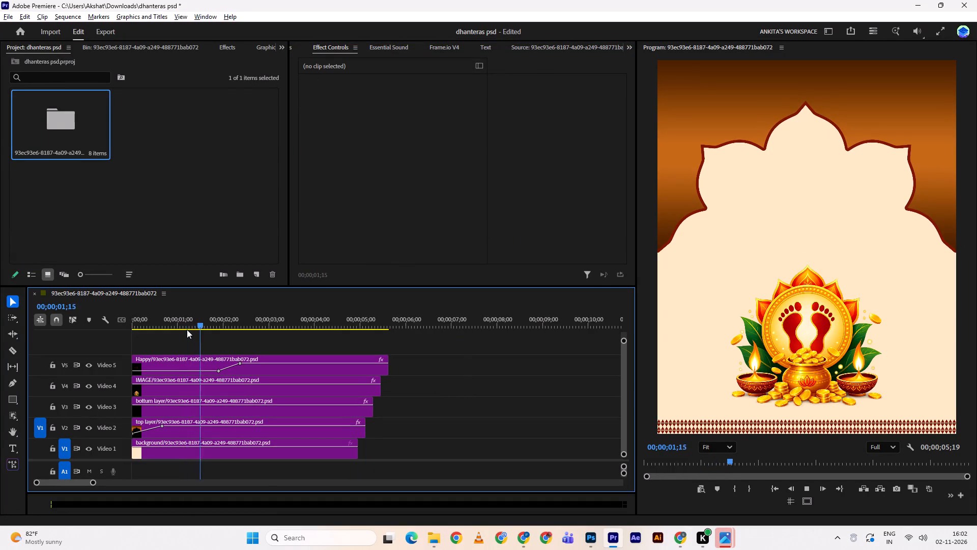
pyautogui.moveTo(187, 329); pyautogui.dragTo(116, 326)
pyautogui.moveTo(183, 308); pyautogui.dragTo(81, 331)
pyautogui.press('space')
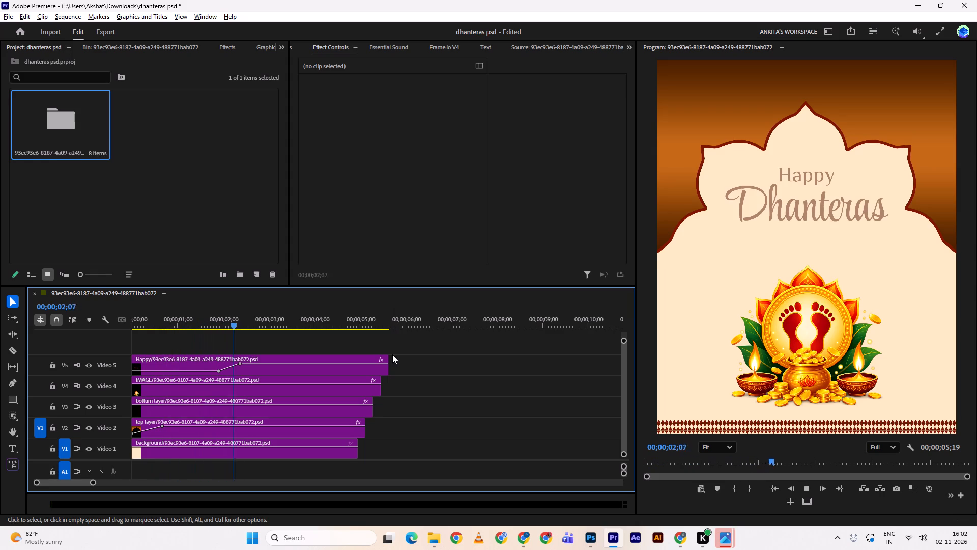
pyautogui.press('space')
pyautogui.moveTo(275, 321); pyautogui.dragTo(210, 328)
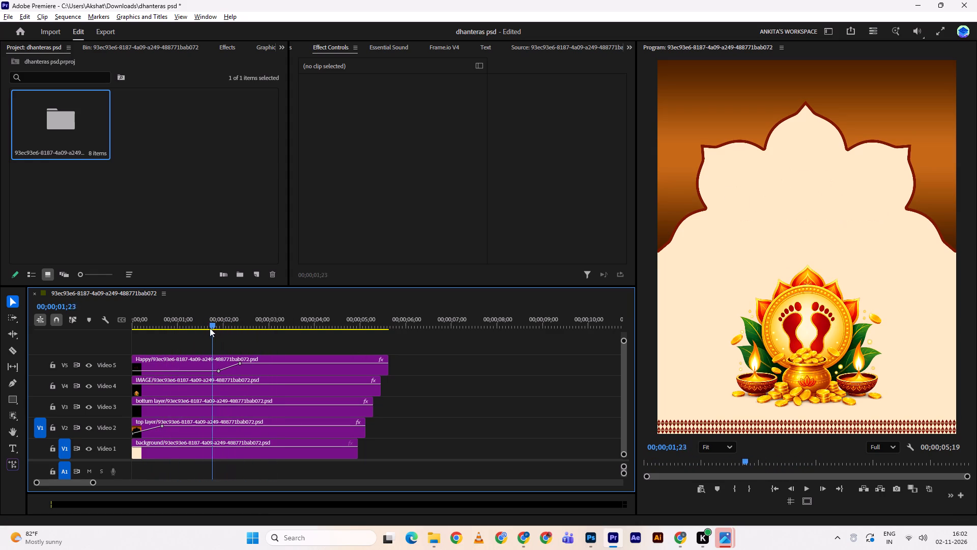
pyautogui.moveTo(210, 328); pyautogui.dragTo(192, 329)
pyautogui.click(192, 329)
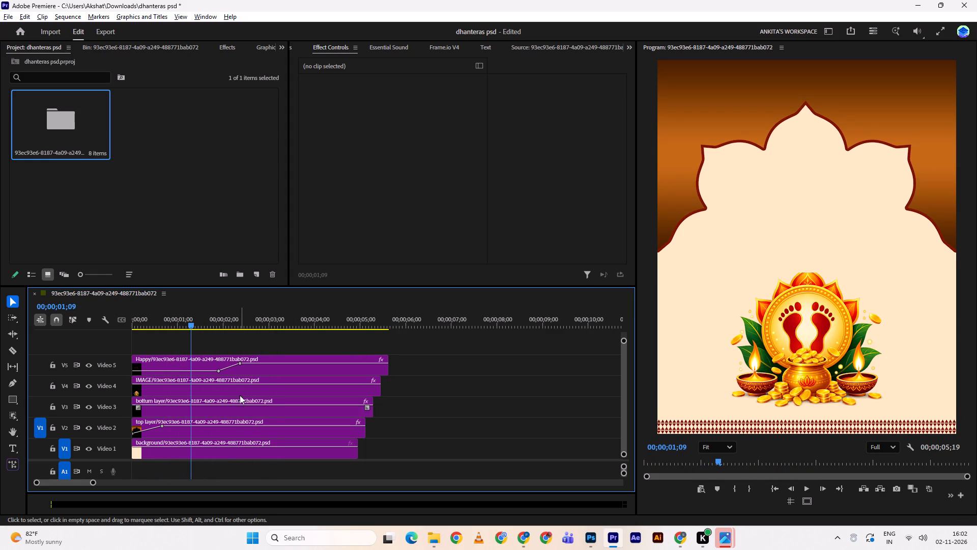
# Slow the IMAGE layer's crop reveal by moving its second Crop Top keyframe just past the two-second mark, and preview it.
pyautogui.click(240, 392)
pyautogui.moveTo(525, 198); pyautogui.dragTo(542, 196)
pyautogui.click(542, 196)
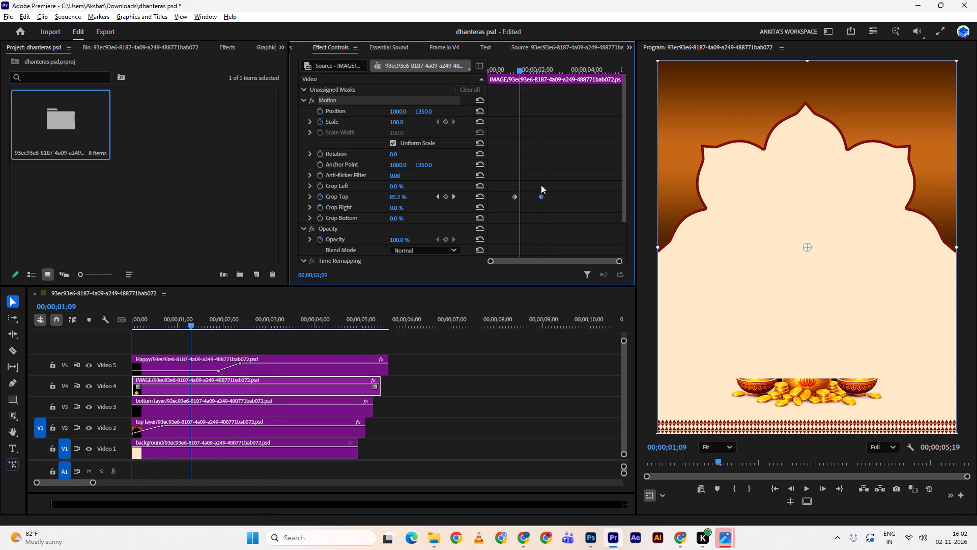
pyautogui.moveTo(513, 74); pyautogui.dragTo(506, 71)
pyautogui.moveTo(517, 66); pyautogui.dragTo(508, 68)
pyautogui.press('space')
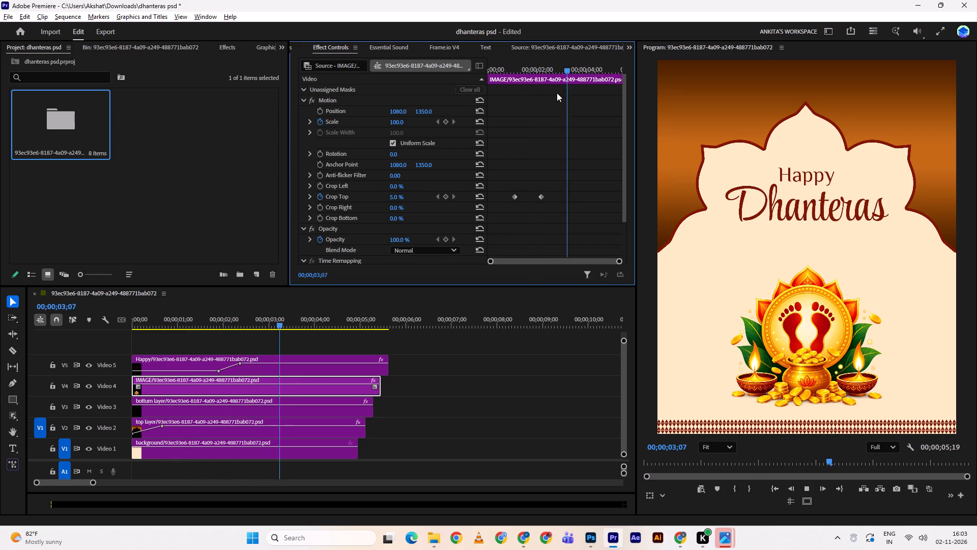
# Replay the IMAGE layer's crop reveal and extend it by moving its second Crop Top keyframe to about two and a half seconds.
pyautogui.moveTo(537, 60); pyautogui.dragTo(487, 74)
pyautogui.click(487, 74)
pyautogui.press('space')
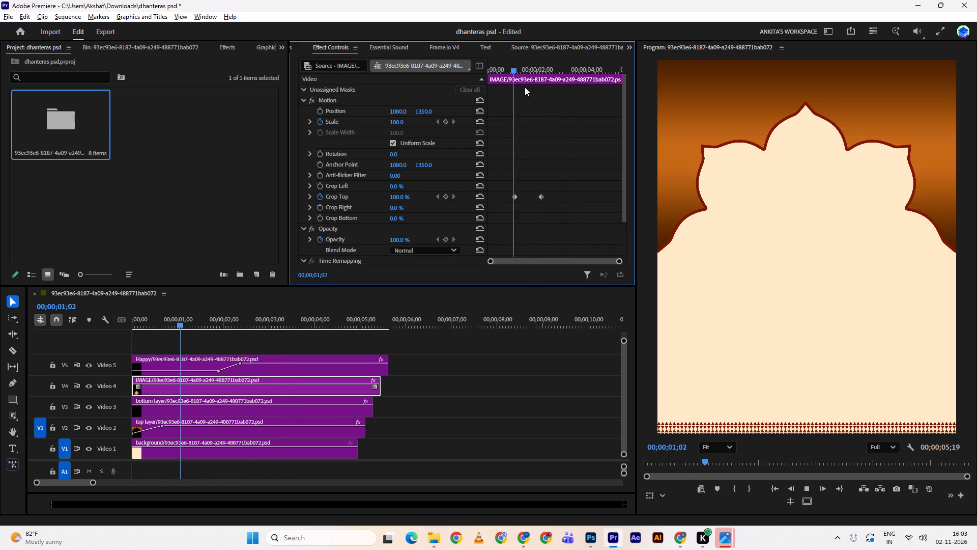
pyautogui.moveTo(541, 66); pyautogui.dragTo(516, 70)
pyautogui.click(516, 70)
pyautogui.moveTo(540, 198); pyautogui.dragTo(549, 196)
pyautogui.click(549, 196)
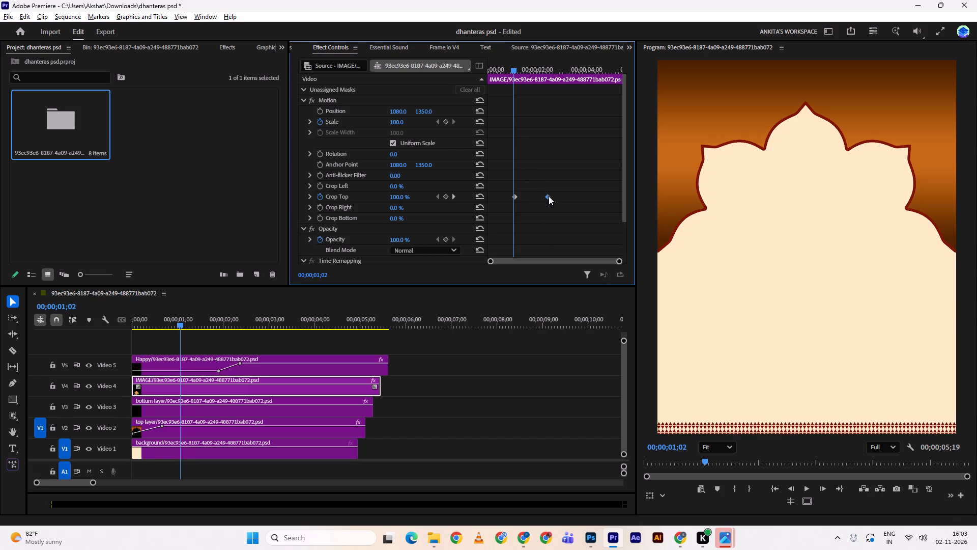
# Play back the sequence repeatedly, including from the start, to check the timing of the IMAGE layer's crop reveal.
pyautogui.press('space')
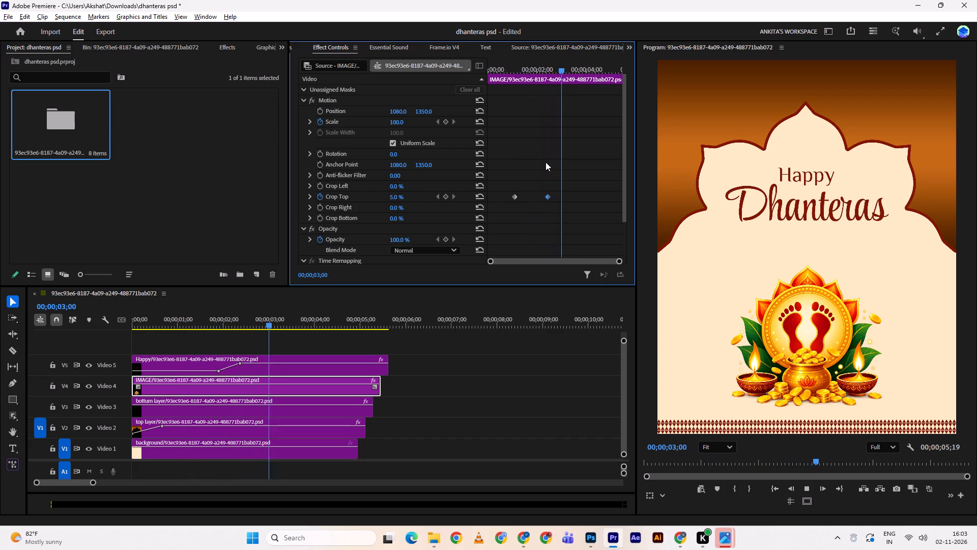
pyautogui.moveTo(524, 63); pyautogui.dragTo(440, 78)
pyautogui.click(440, 78)
pyautogui.press('space')
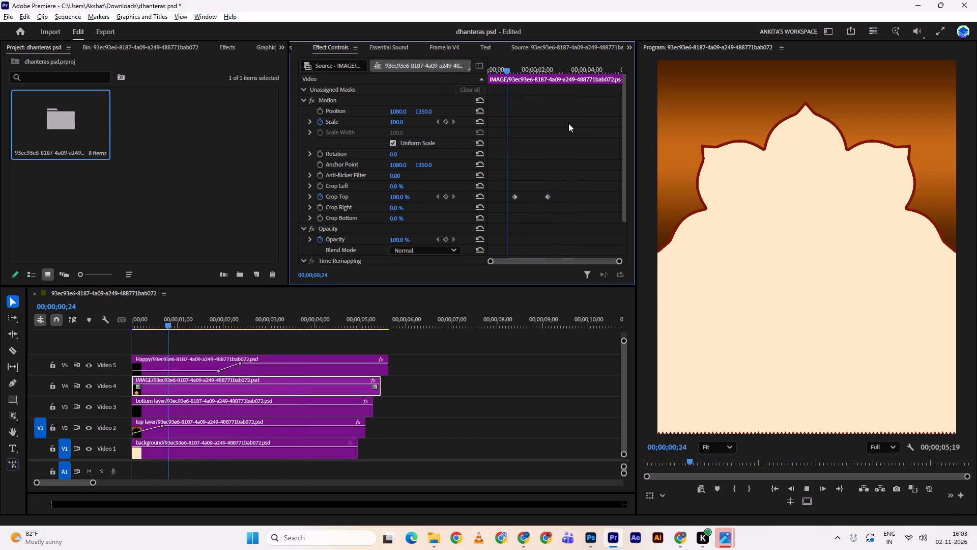
pyautogui.press('space')
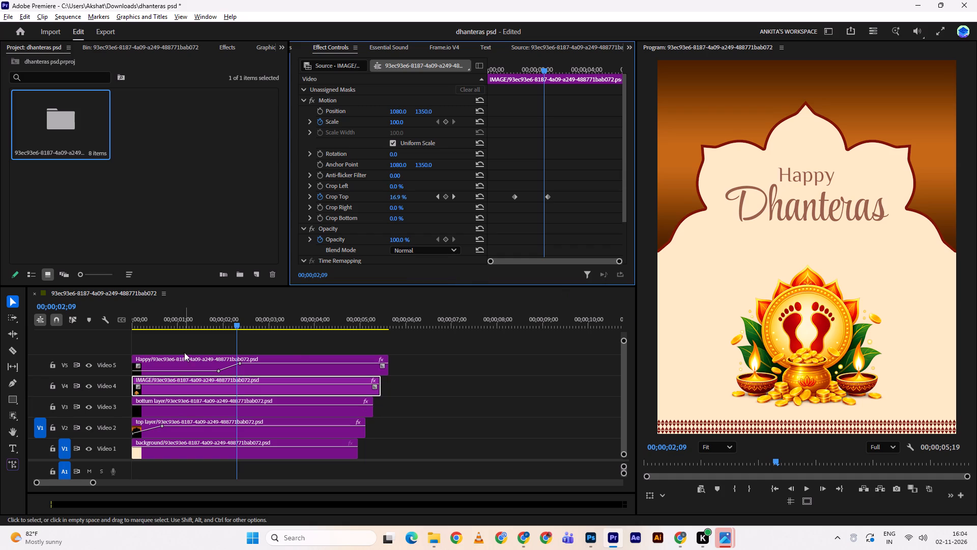
pyautogui.moveTo(168, 321); pyautogui.dragTo(141, 331)
pyautogui.moveTo(139, 332); pyautogui.dragTo(130, 338)
pyautogui.press('space')
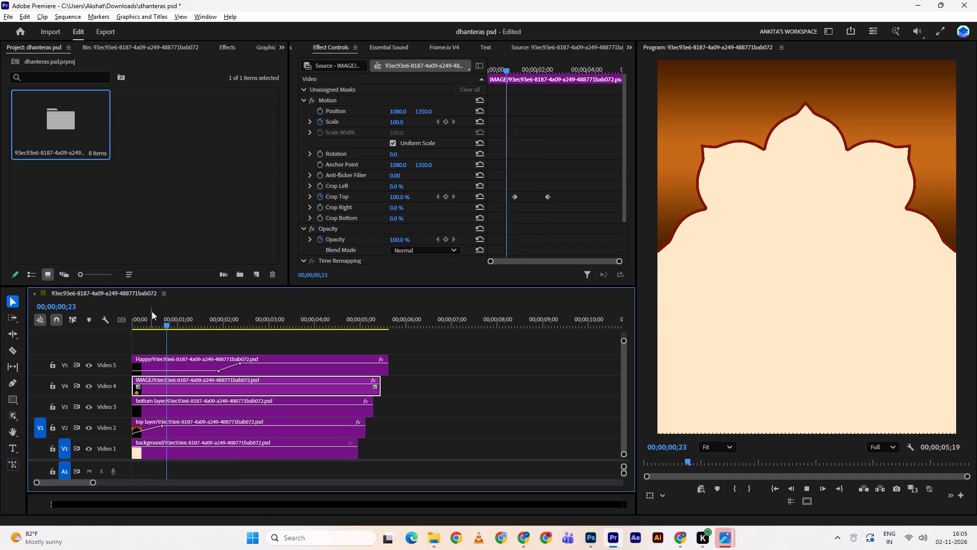
pyautogui.press('space')
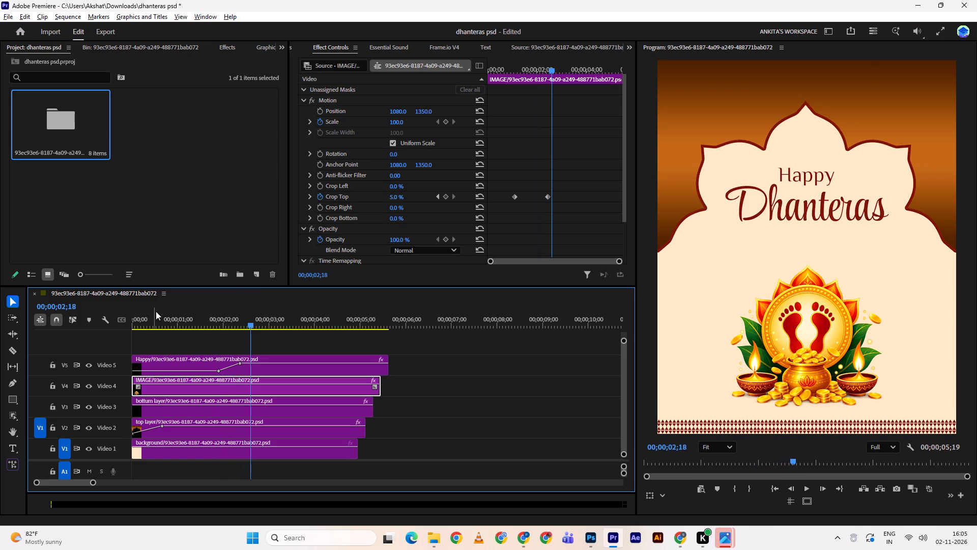
# Switch to Pinterest in Chrome and browse the DHANTERAS HEALTH results for poster references.
pyautogui.hotkey('alt', 'Tab')
pyautogui.scroll(3, 373, 315)
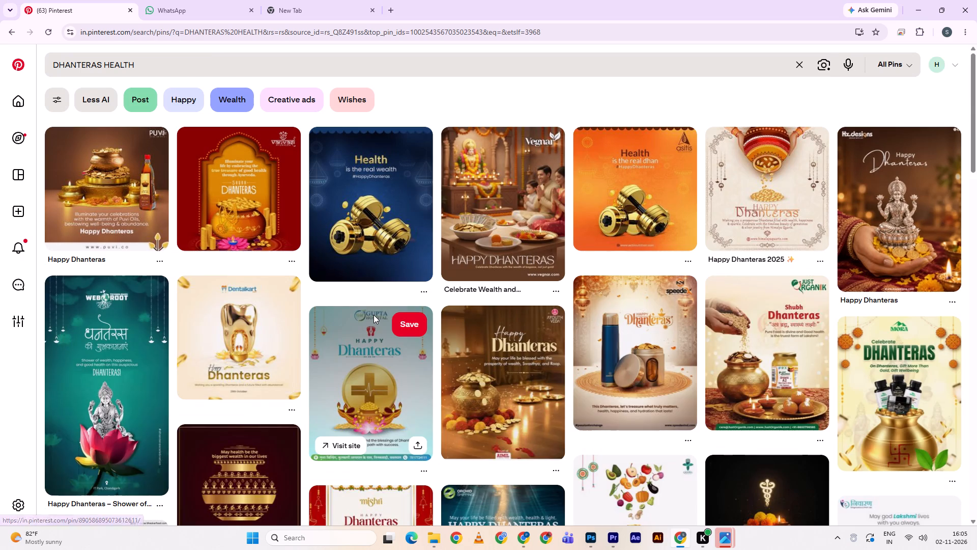
pyautogui.scroll(-9, 373, 315)
pyautogui.hotkey('alt', 'Tab')
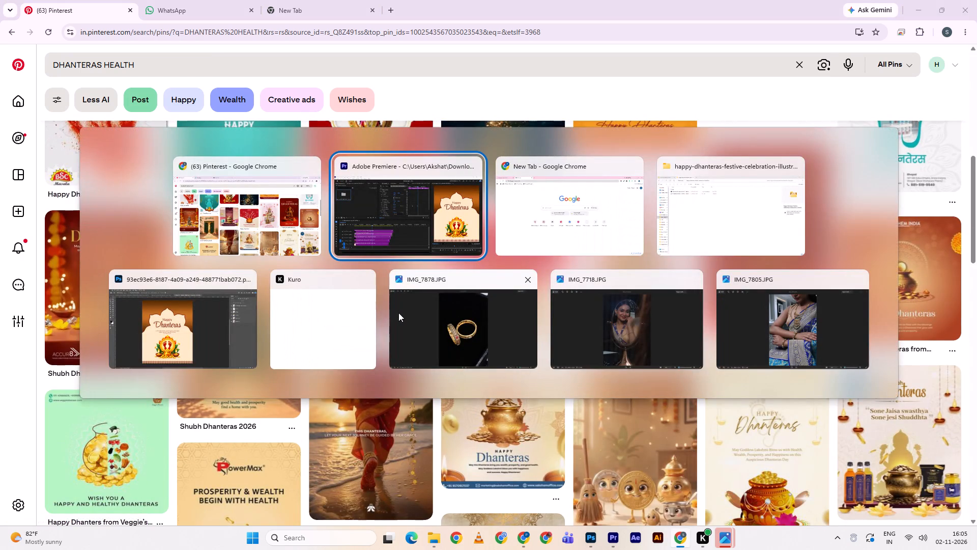